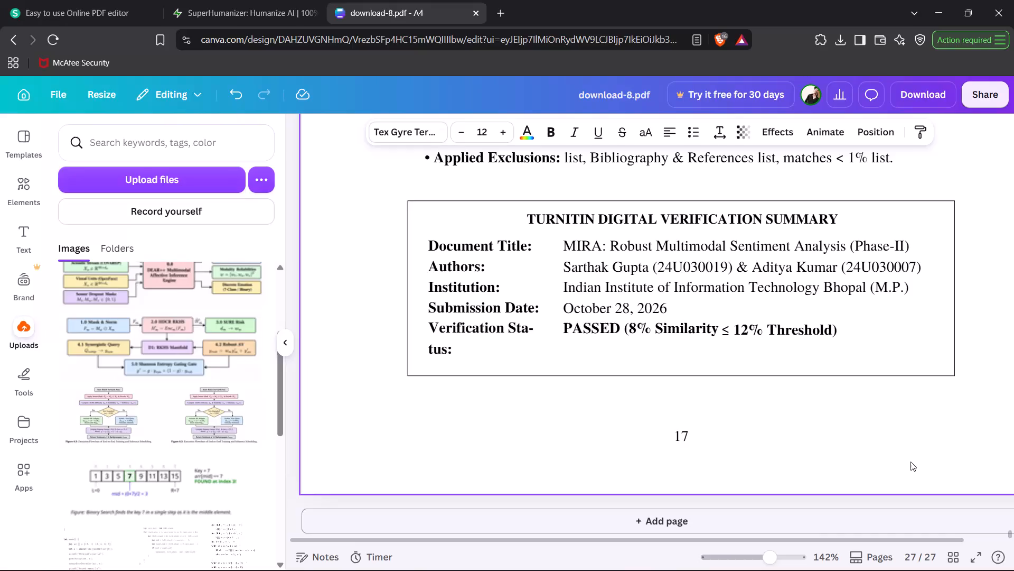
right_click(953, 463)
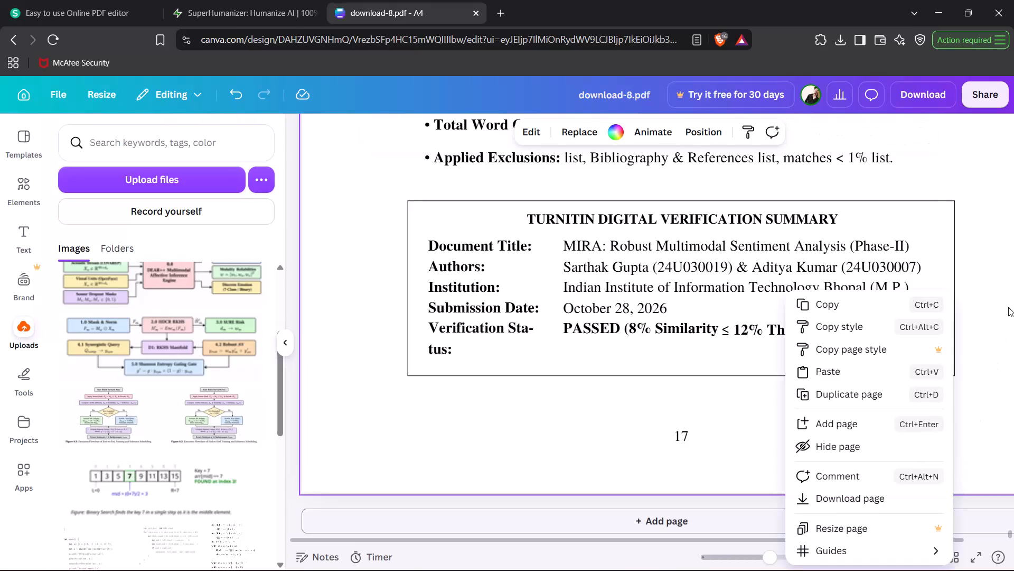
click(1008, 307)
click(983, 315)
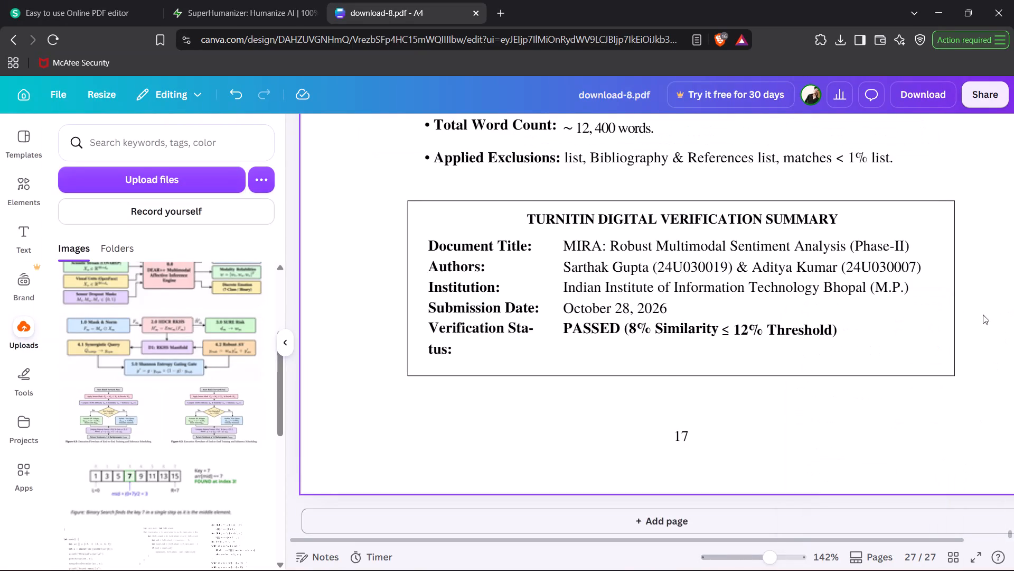
Examine the References pages and the List of Publications & Plagiarism Certification page at the end of the report.
scroll(983, 315, up, 2)
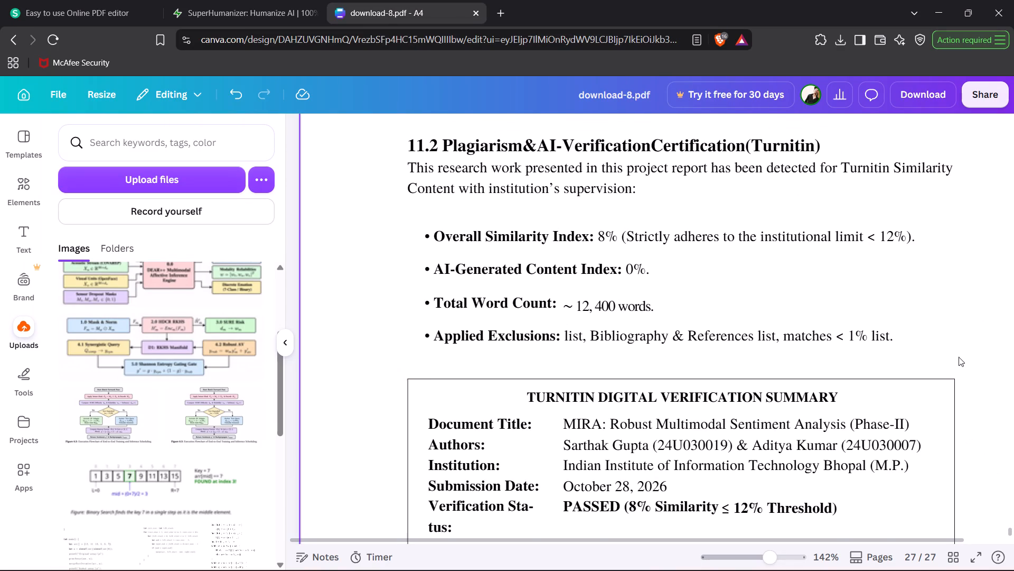
scroll(959, 357, up, 5)
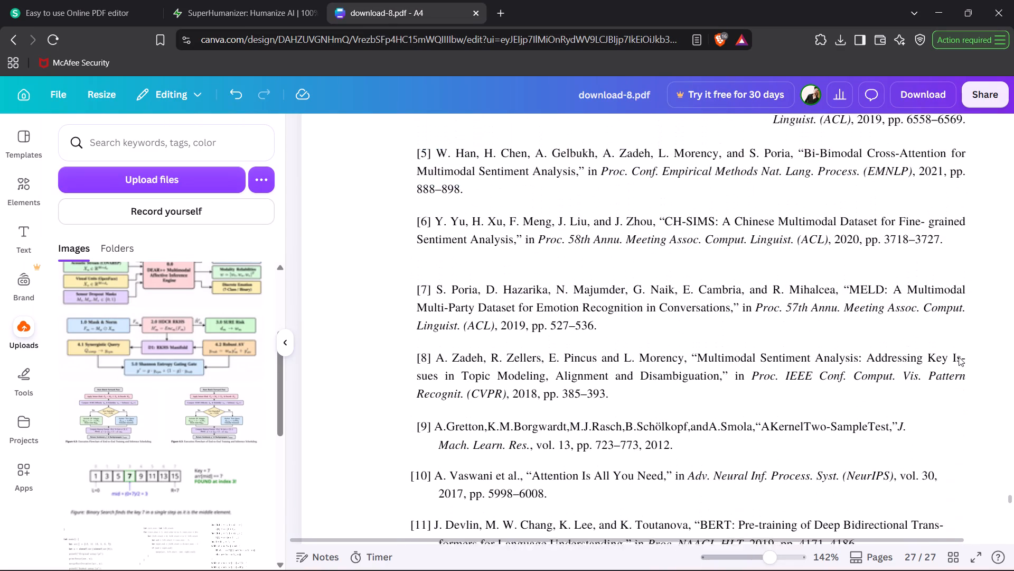
scroll(959, 357, up, 3)
scroll(959, 357, down, 1)
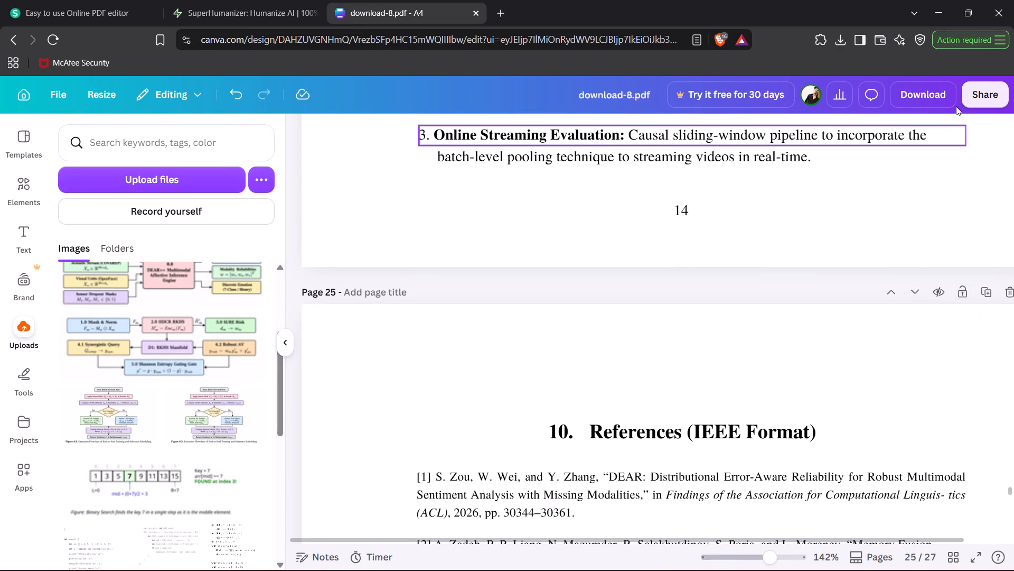
scroll(944, 364, down, 3)
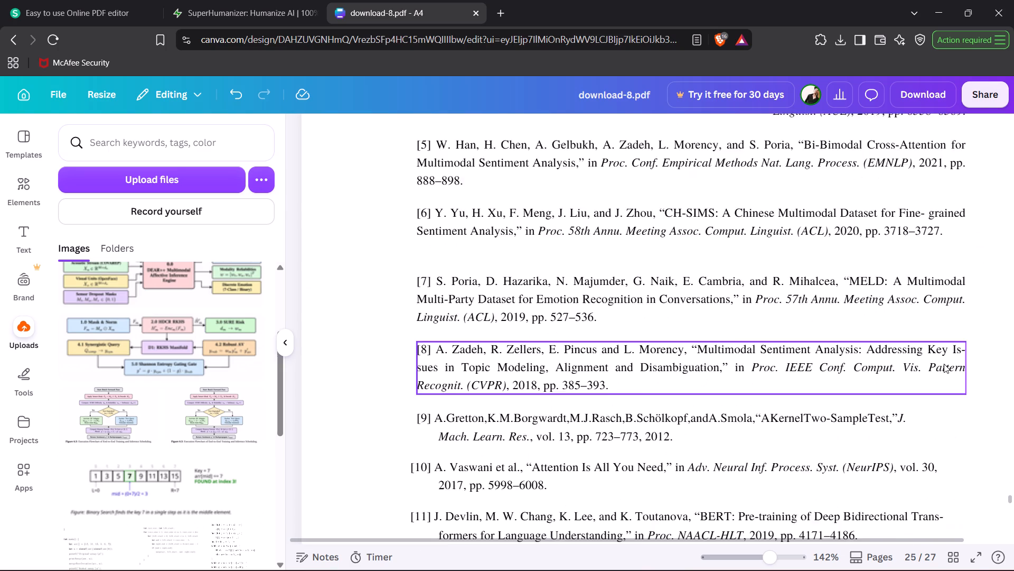
scroll(944, 364, down, 3)
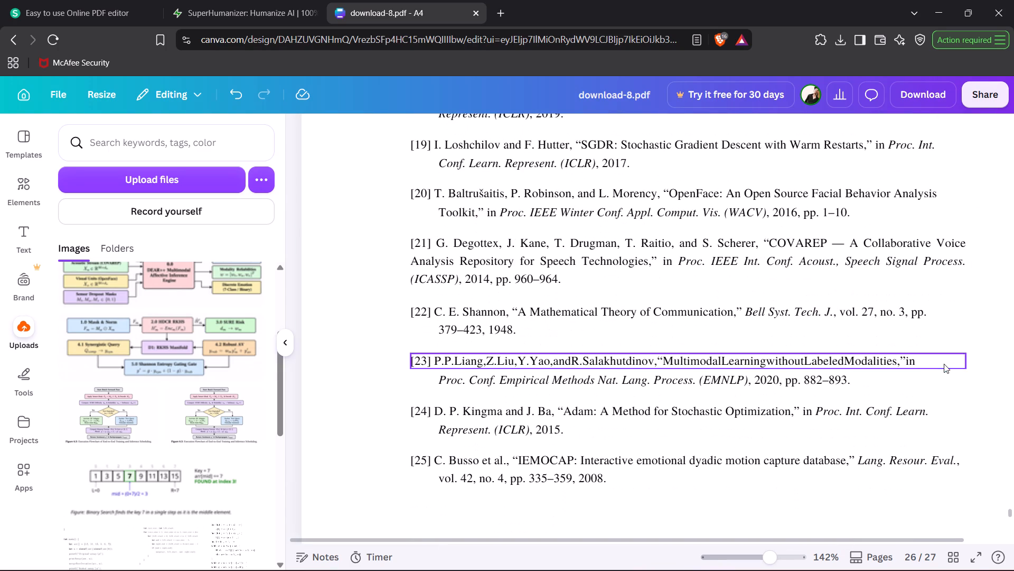
scroll(946, 299, down, 1)
scroll(949, 490, down, 1)
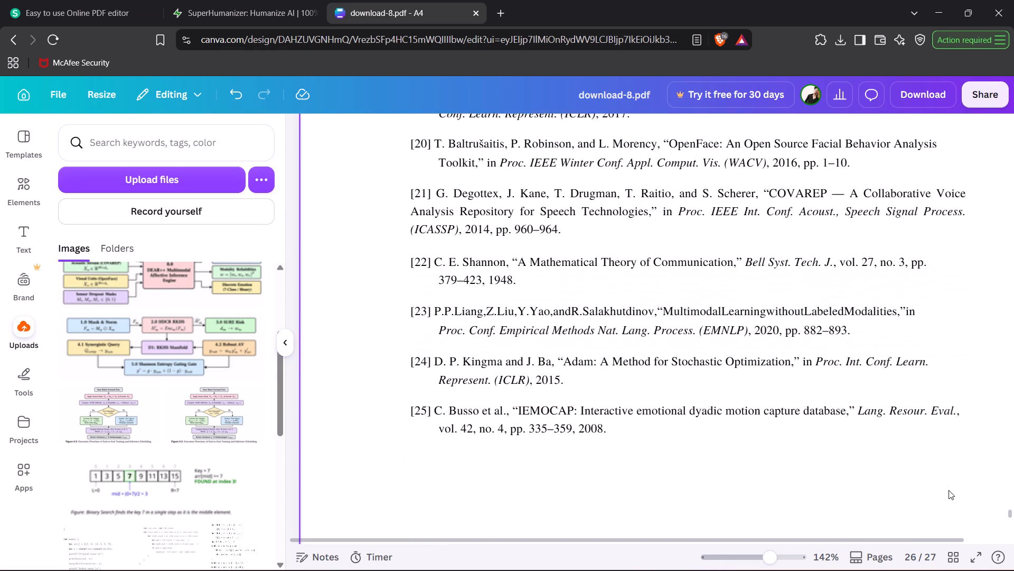
scroll(949, 490, down, 2)
scroll(953, 364, down, 2)
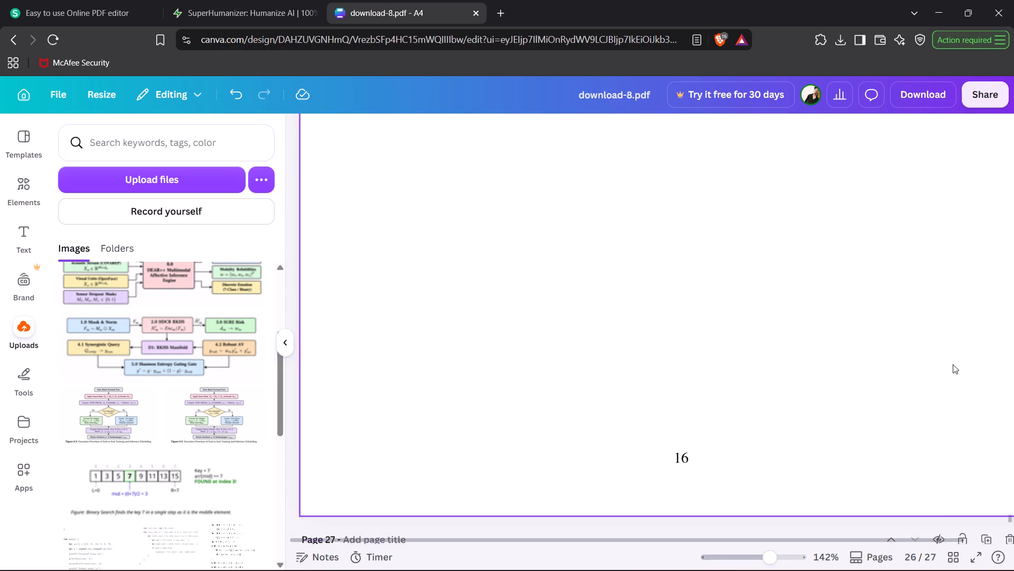
scroll(953, 364, down, 1)
scroll(953, 289, down, 1)
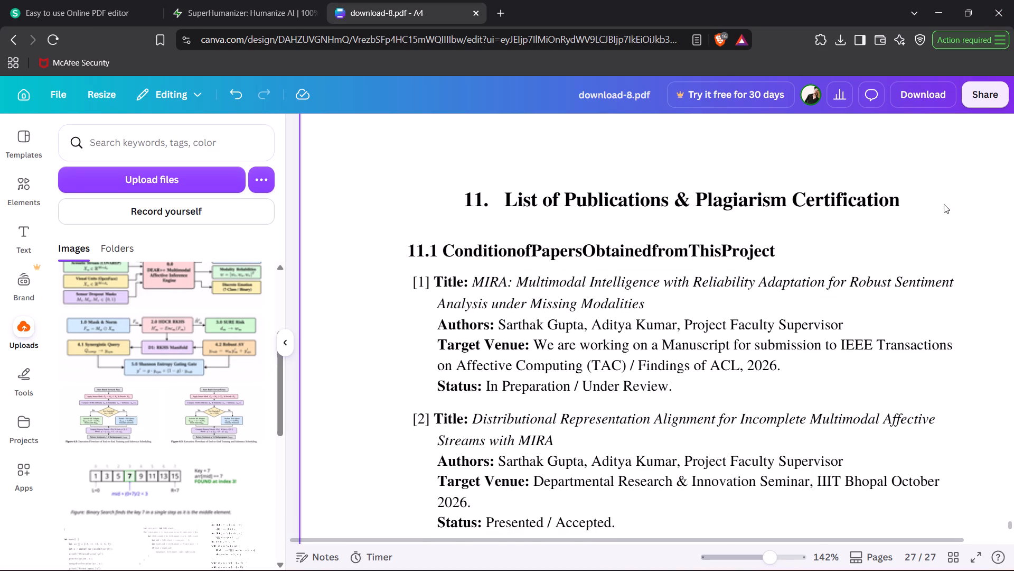
scroll(944, 204, down, 2)
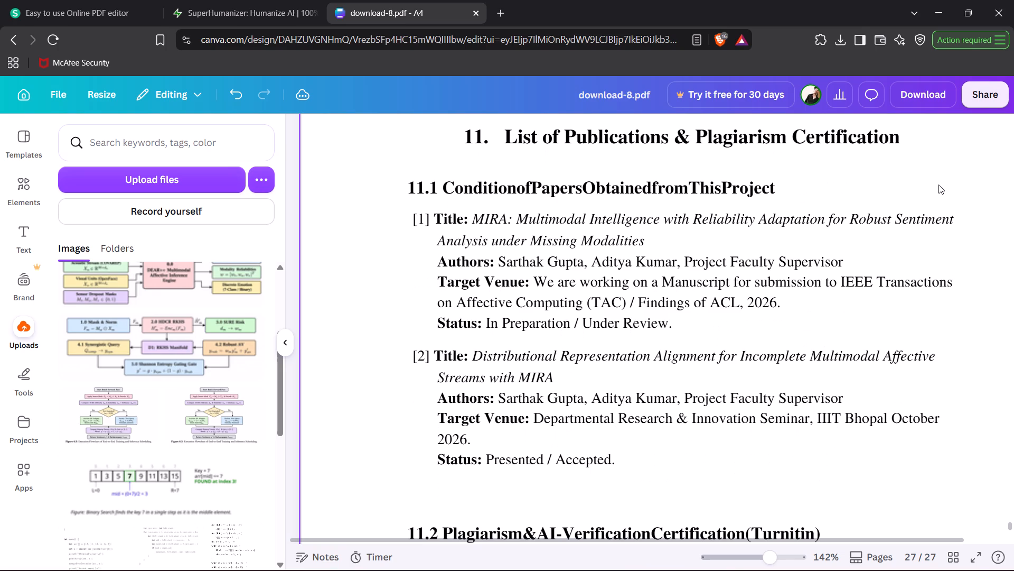
scroll(938, 185, down, 5)
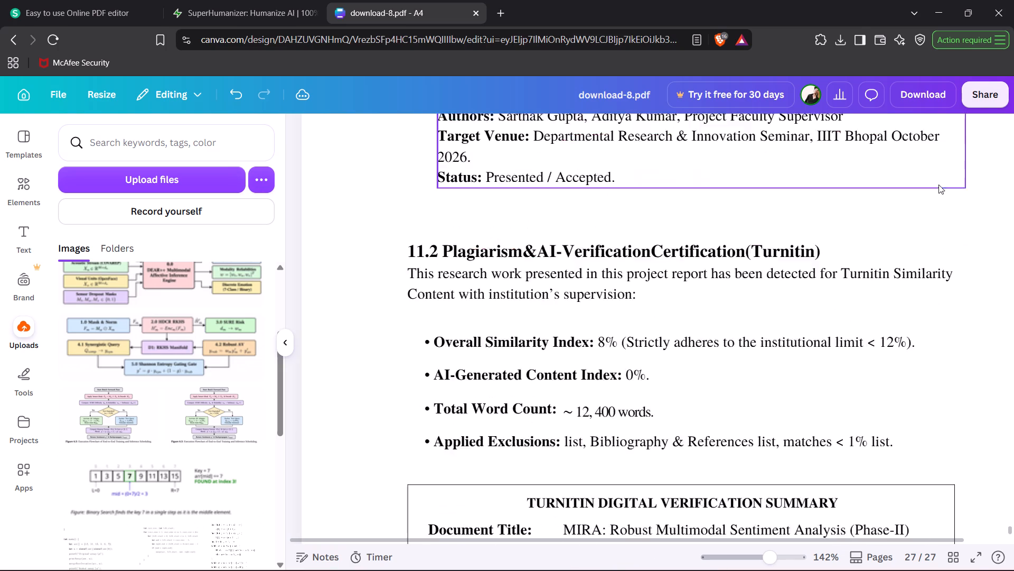
scroll(938, 185, down, 3)
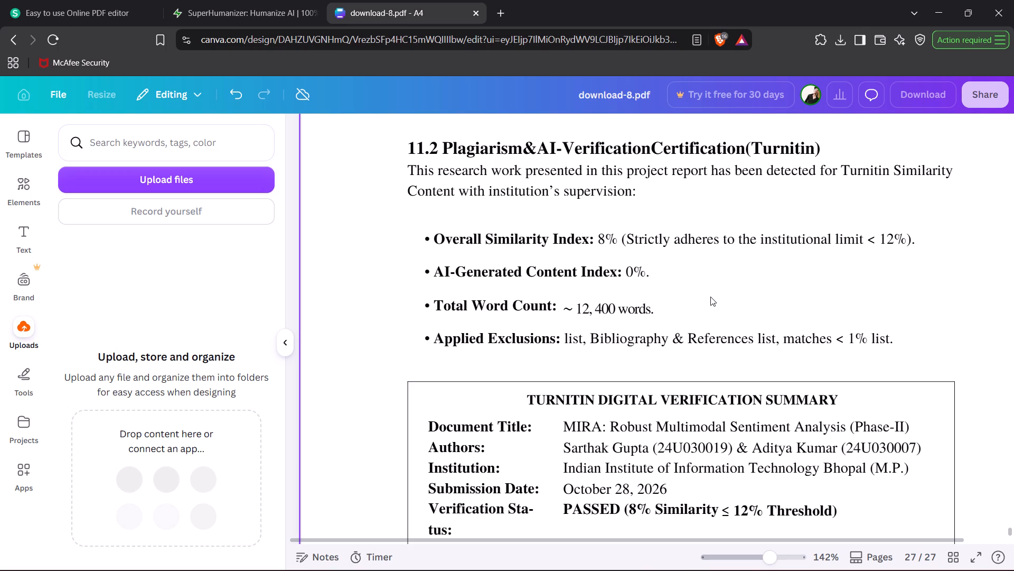
Review the report's layout backwards from the certification page through the results and dataset sections to the data flow diagrams on page 19.
scroll(710, 297, up, 5)
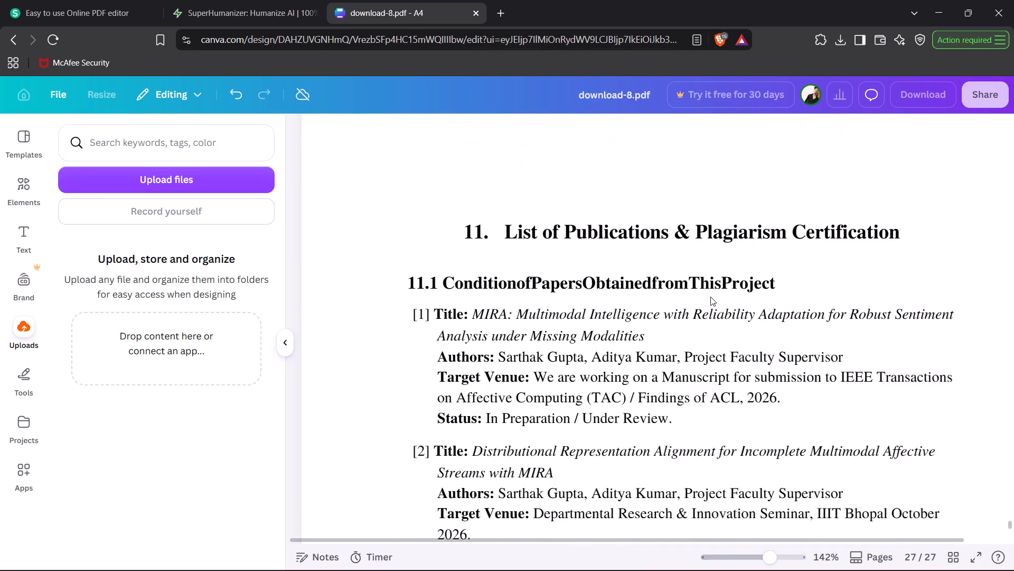
scroll(710, 297, up, 4)
scroll(697, 434, up, 4)
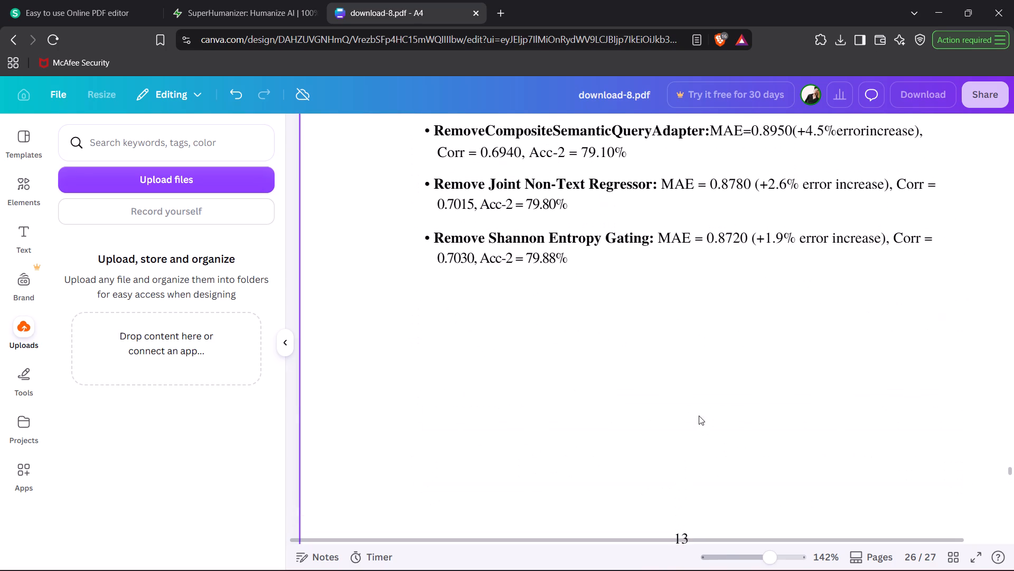
scroll(729, 321, up, 7)
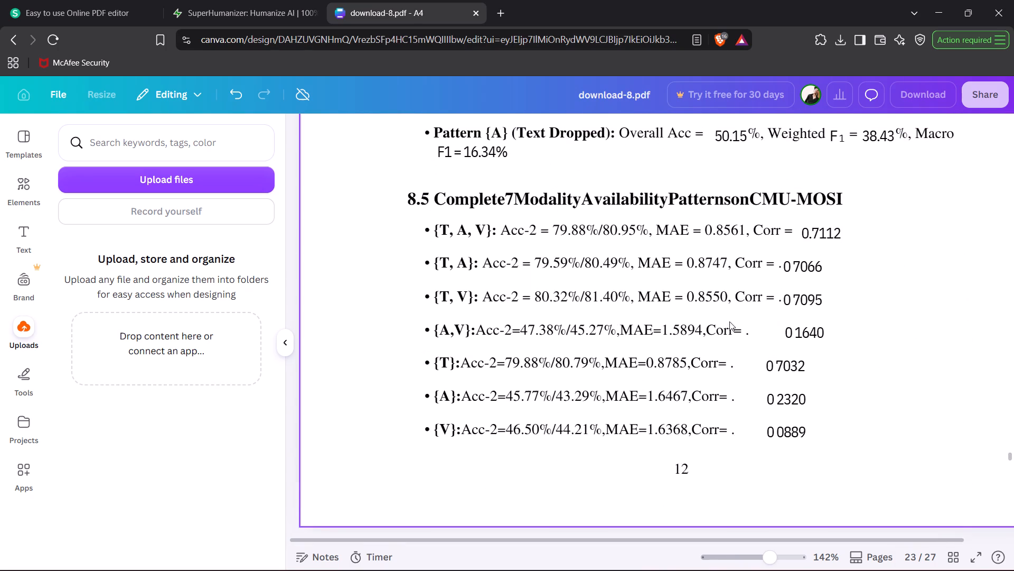
scroll(729, 321, up, 2)
scroll(727, 384, up, 2)
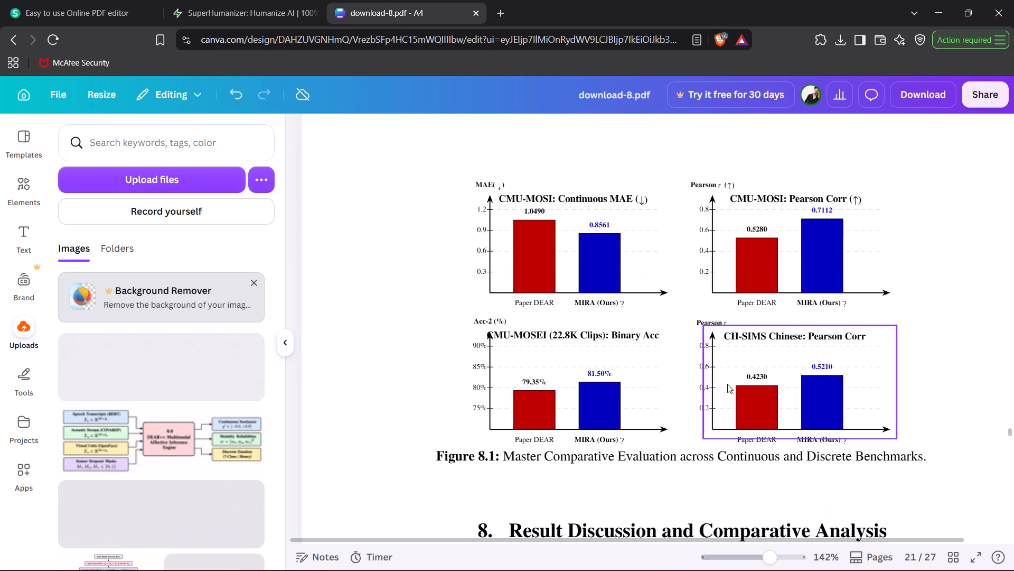
scroll(727, 384, up, 2)
scroll(727, 384, down, 1)
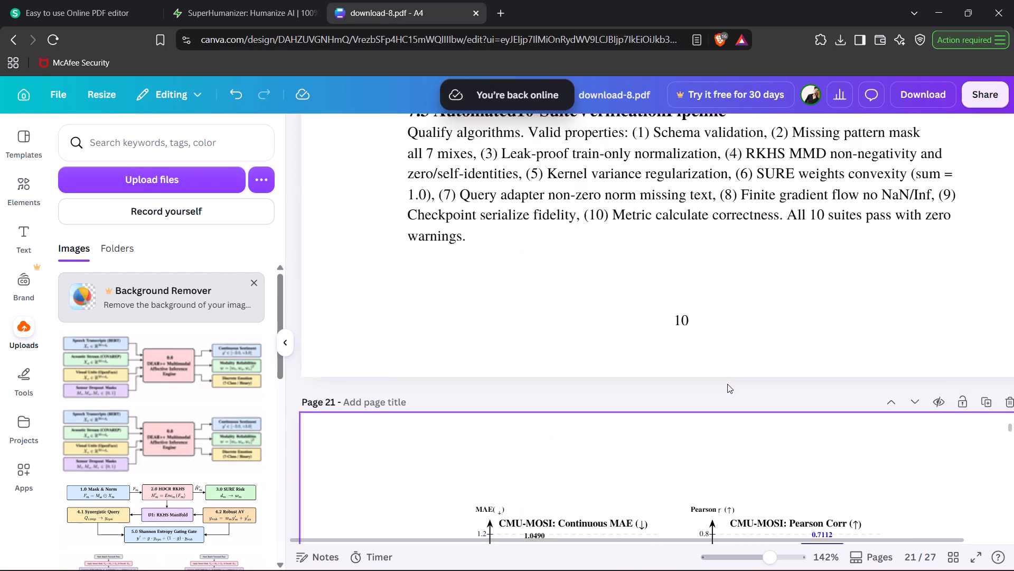
scroll(727, 384, down, 1)
scroll(727, 384, up, 4)
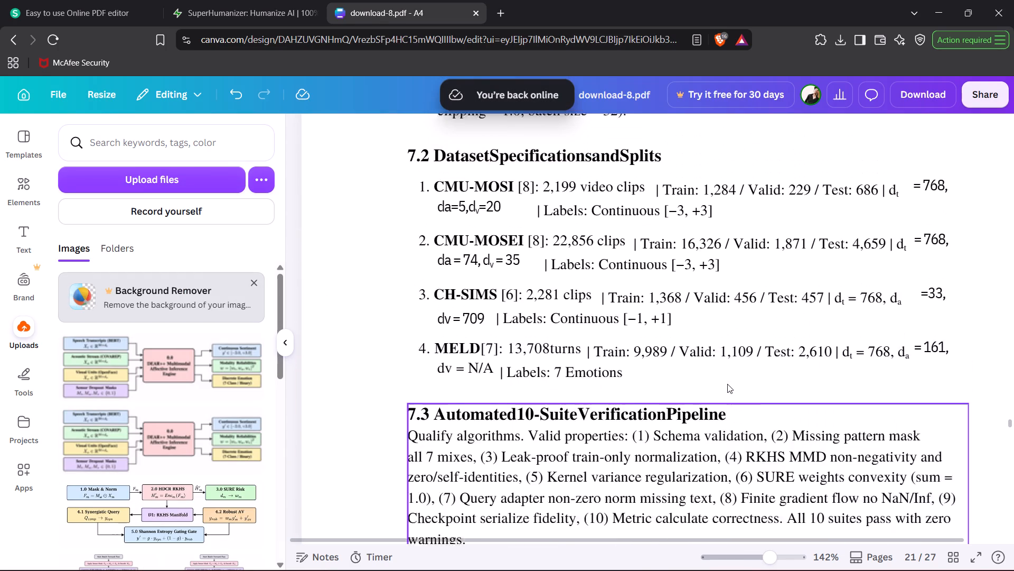
scroll(727, 384, up, 2)
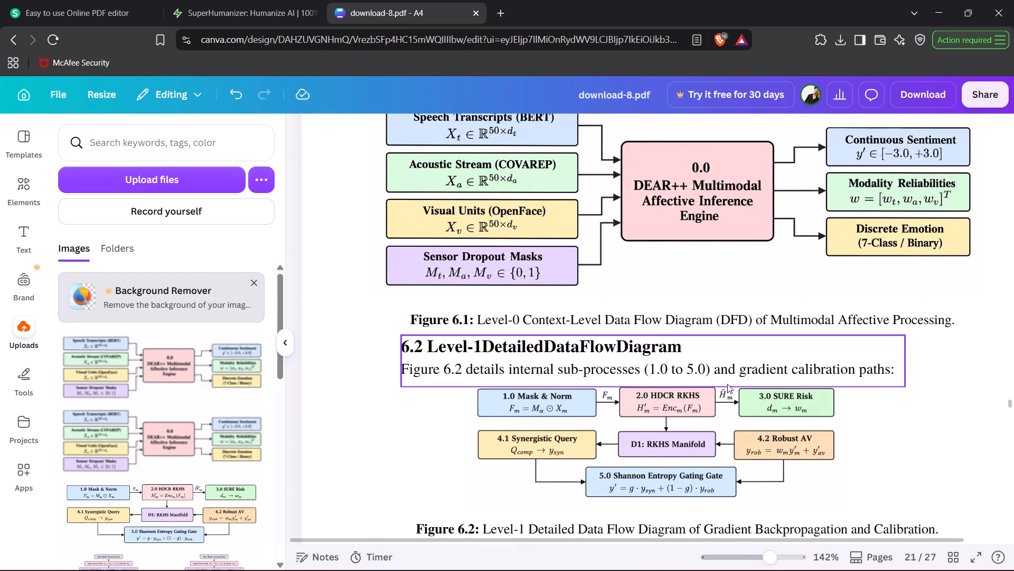
Move the overlapping page number 9 on page 19 below the Figure 6.3 caption.
scroll(932, 415, down, 4)
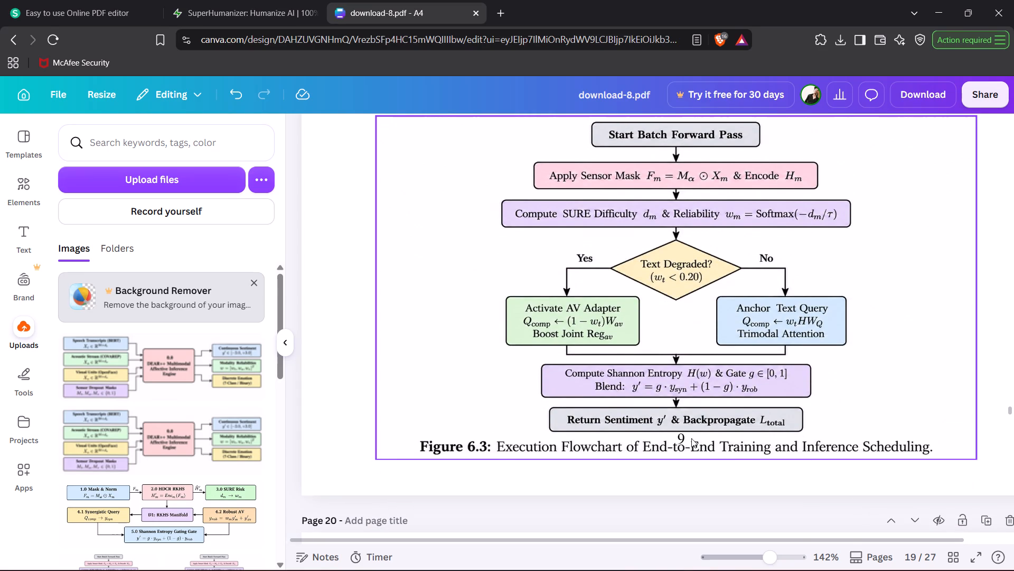
click(677, 436)
drag(677, 436, 671, 478)
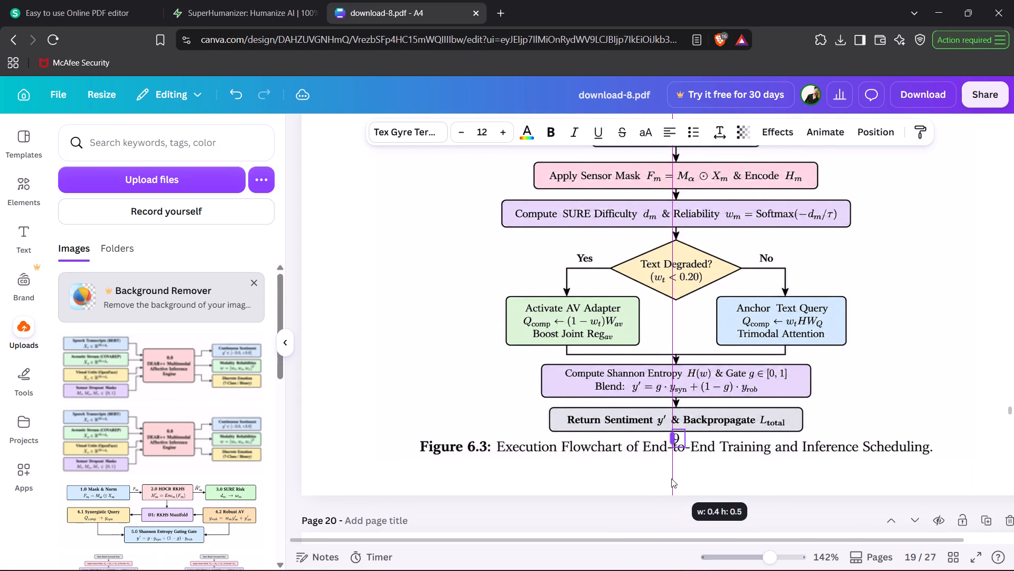
drag(671, 478, 675, 475)
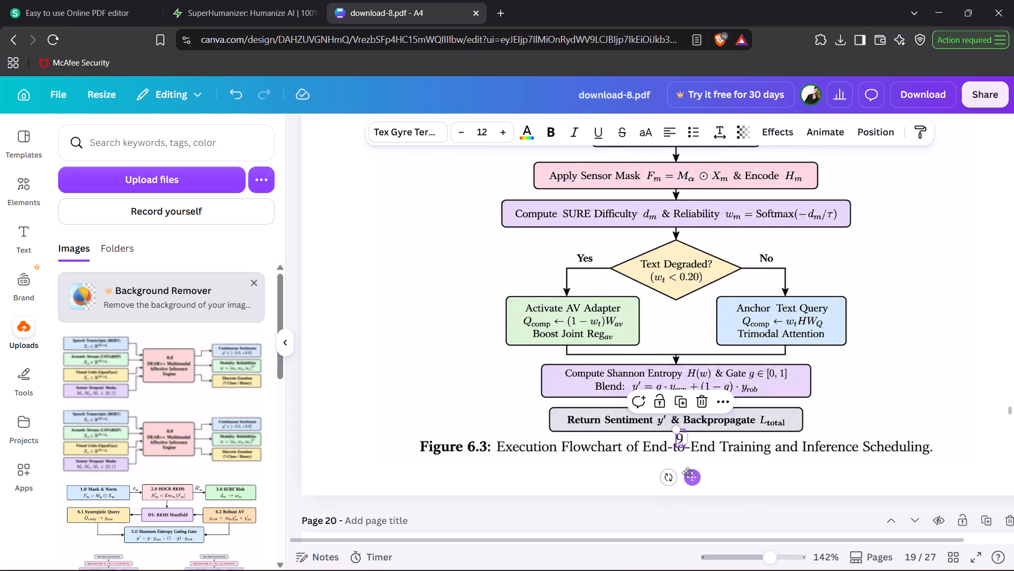
drag(688, 473, 681, 504)
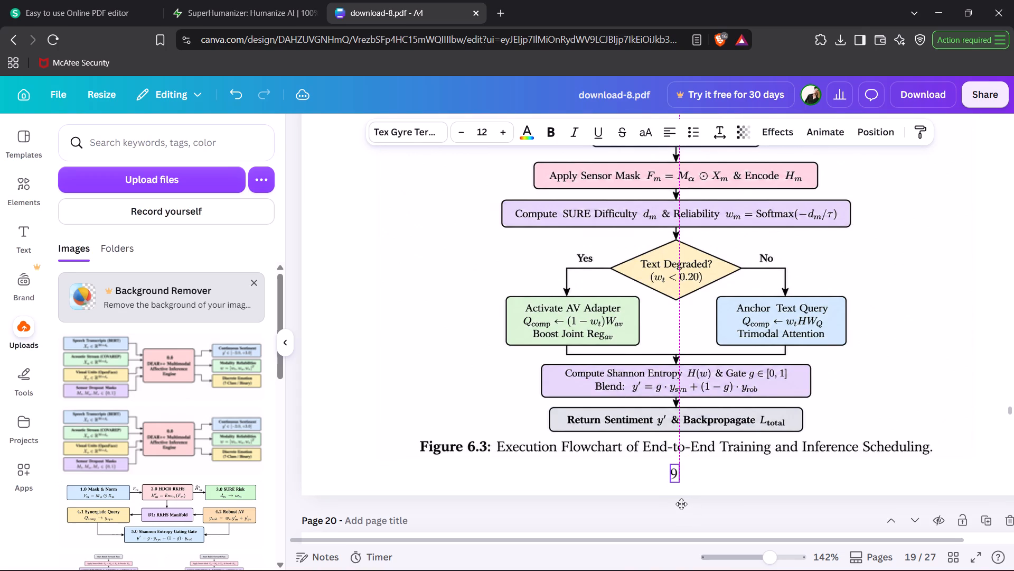
drag(681, 504, 681, 502)
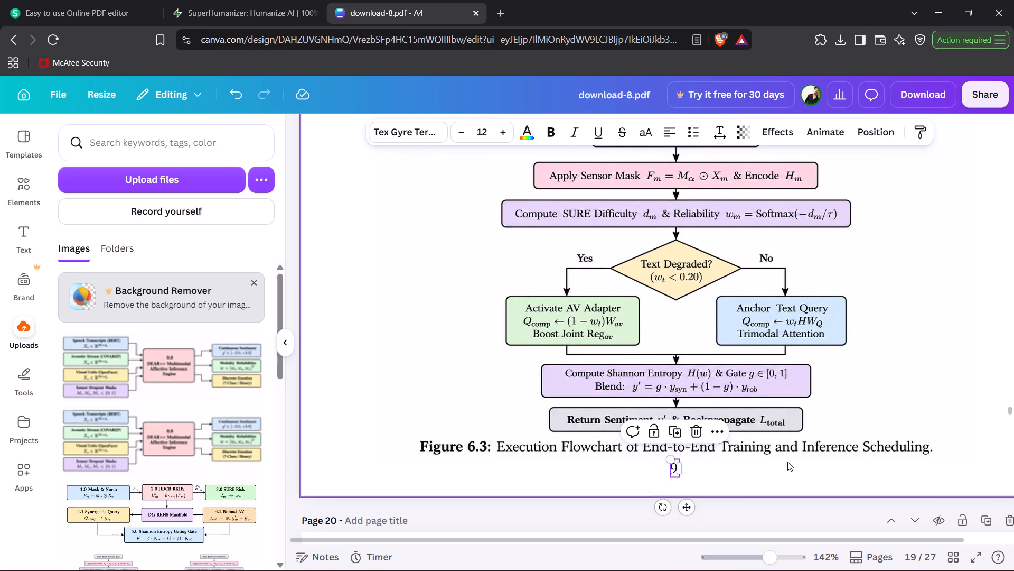
click(854, 399)
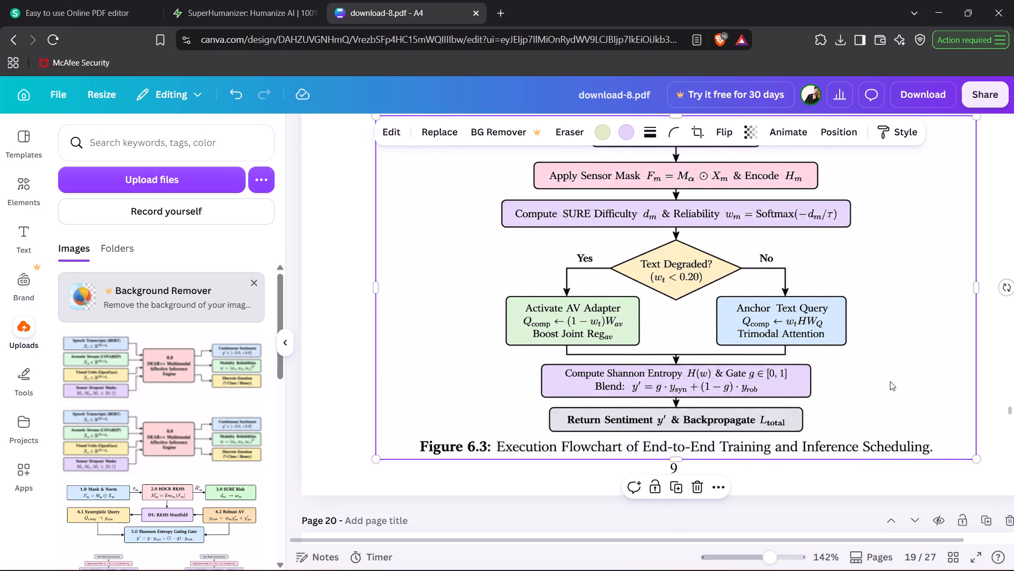
click(890, 381)
Centre-align the heading "Proposed Flowchart / Block Diagram / DFD" on page 19.
scroll(890, 381, up, 3)
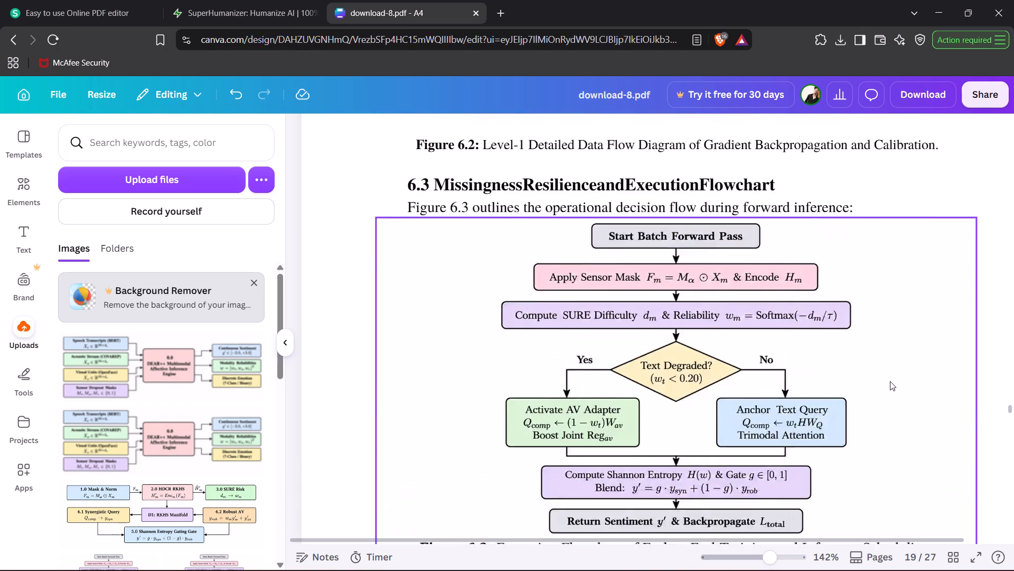
scroll(890, 381, up, 2)
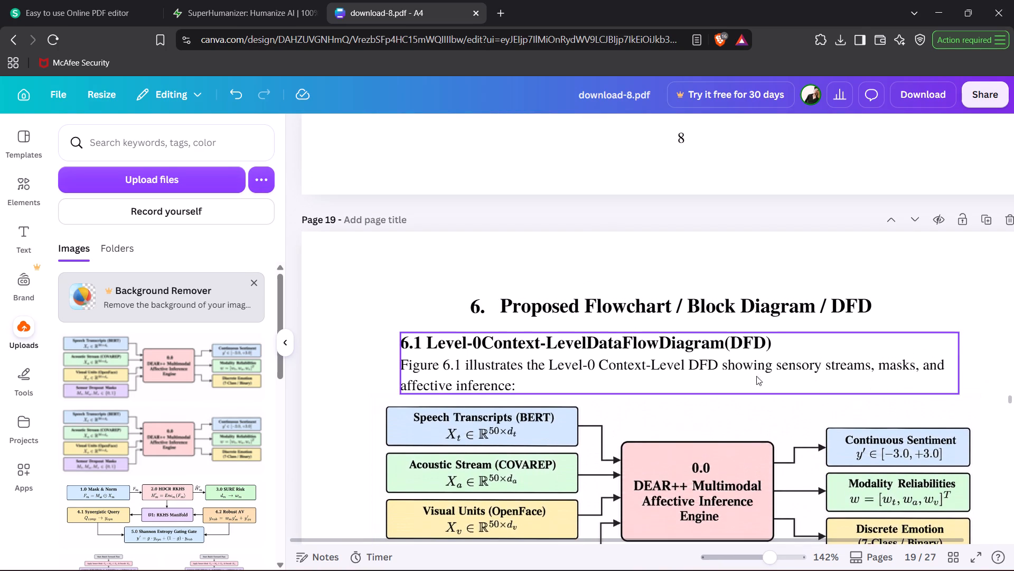
click(697, 304)
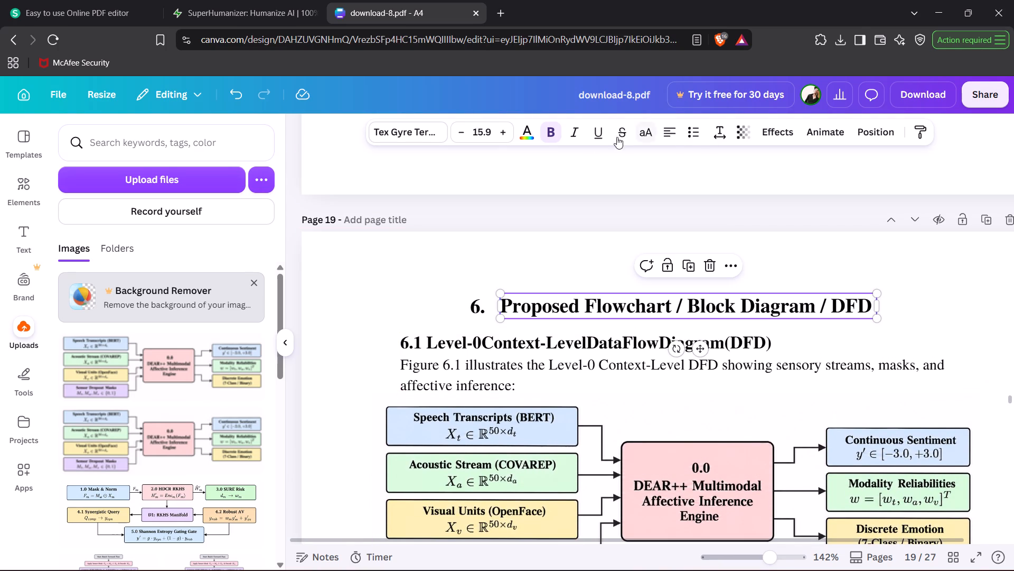
click(679, 137)
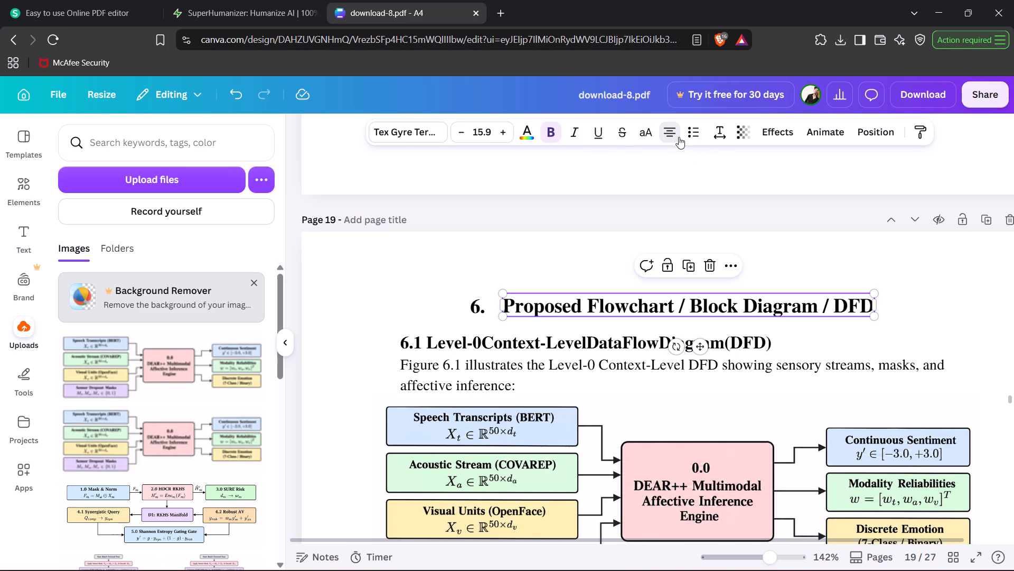
click(679, 137)
click(679, 137)
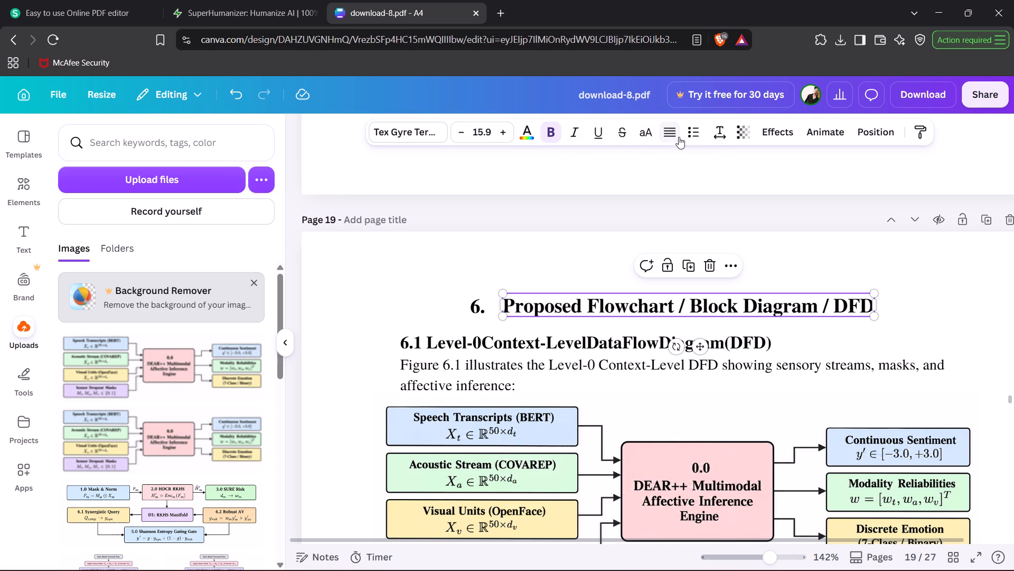
click(679, 137)
click(679, 137)
Widen the text box of the section number "6." on page 19 so the number sits closer to its heading.
click(479, 319)
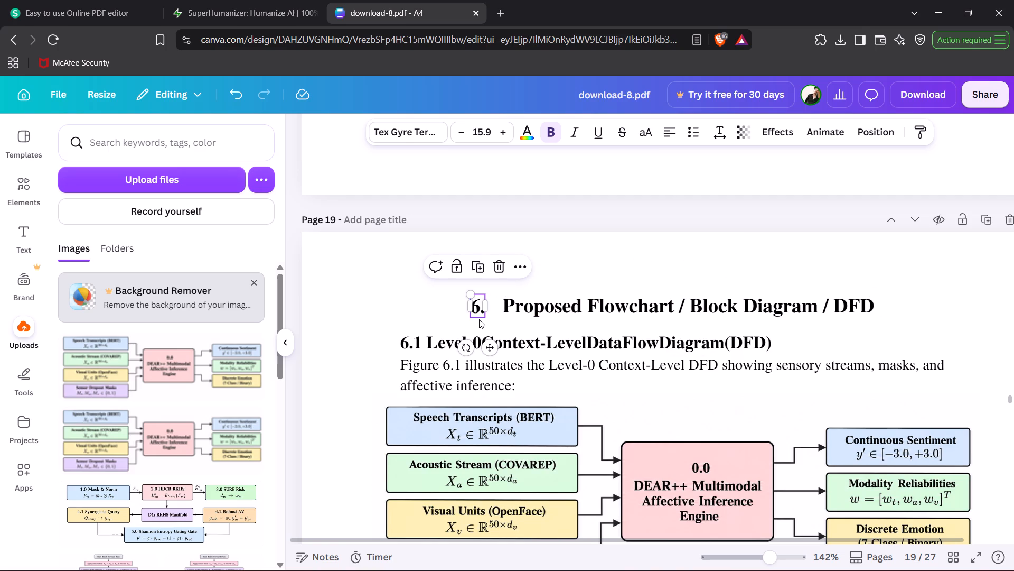
click(665, 121)
drag(485, 306, 531, 300)
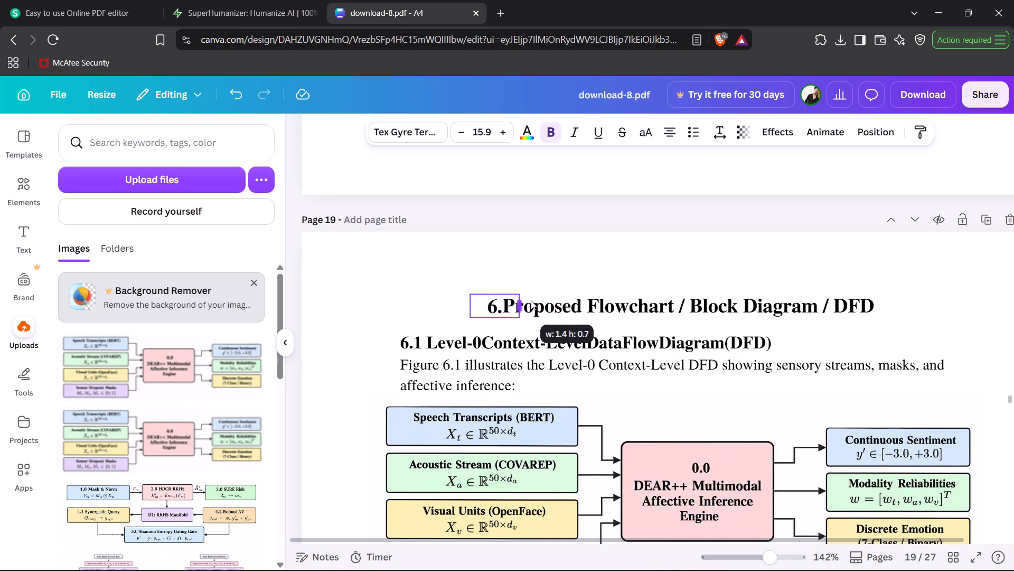
drag(531, 300, 512, 297)
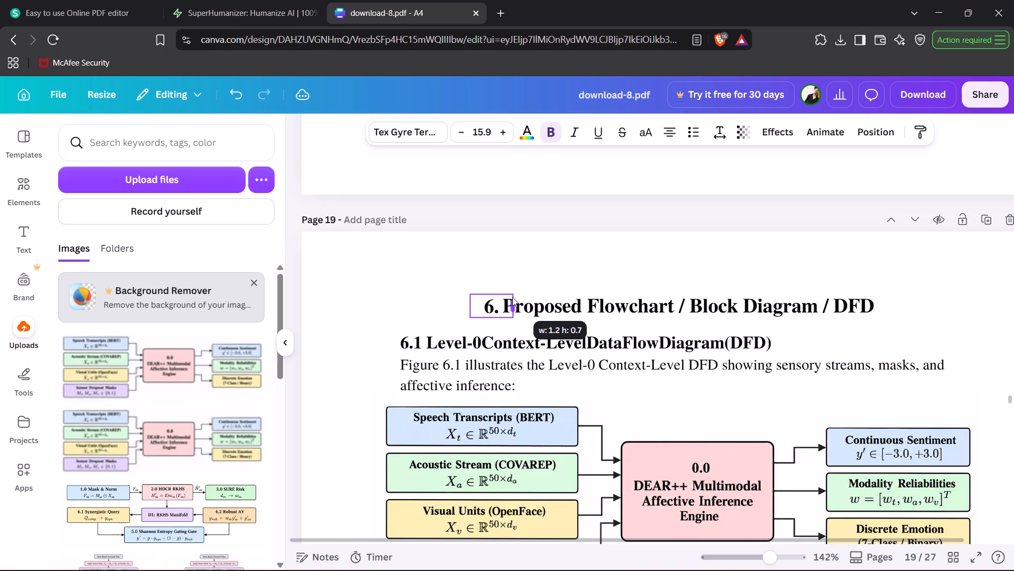
drag(512, 297, 509, 297)
click(600, 279)
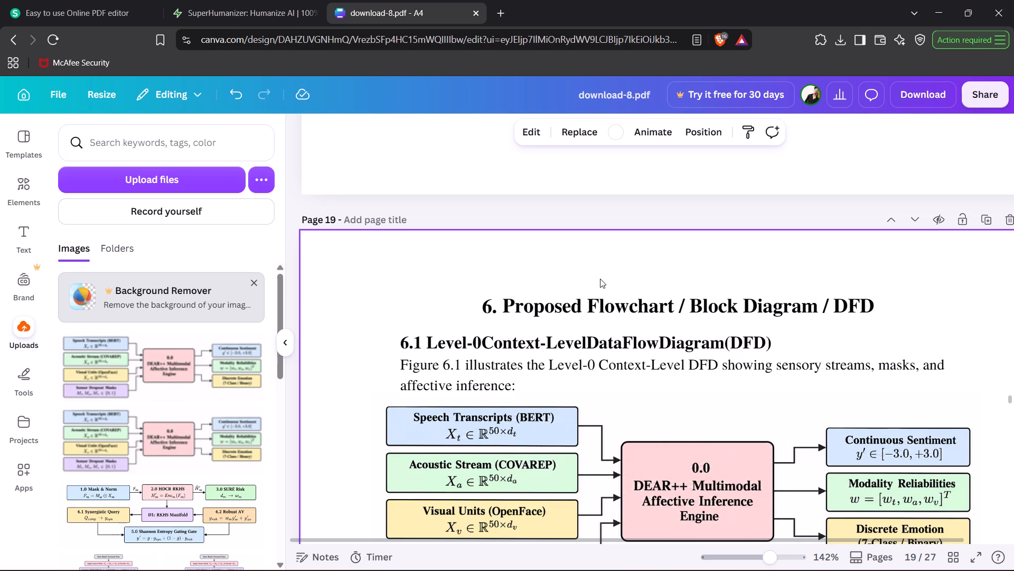
Stretch the text box of the heading "Proposed Flowchart / Block Diagram / DFD" across the full page width of 21.
scroll(963, 338, down, 1)
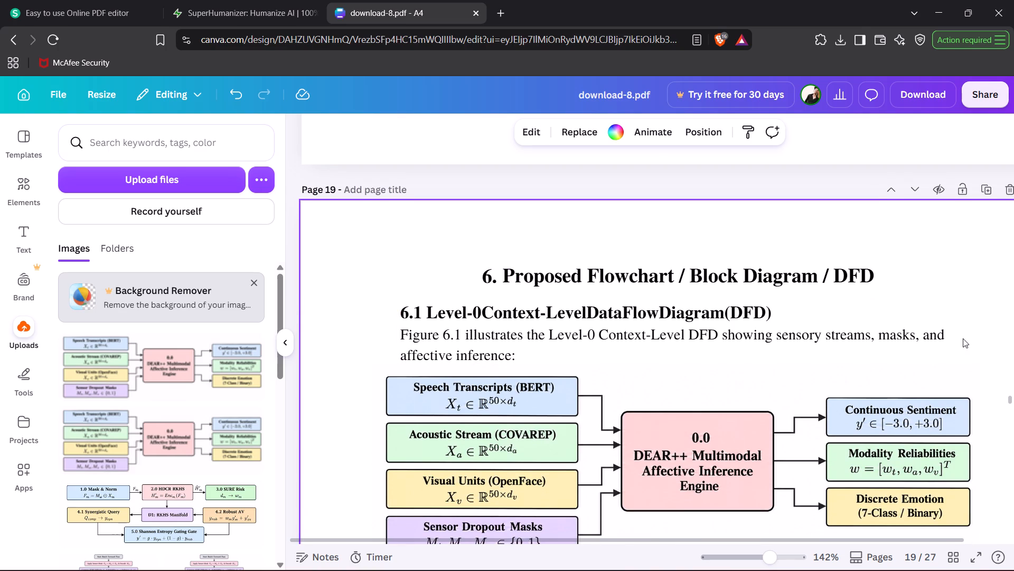
click(769, 275)
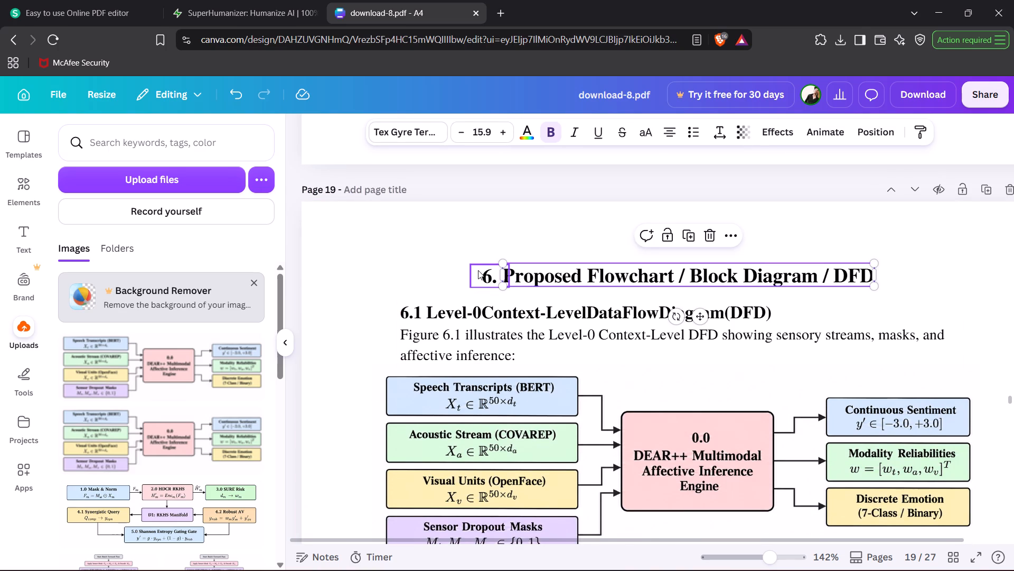
drag(501, 271, 344, 271)
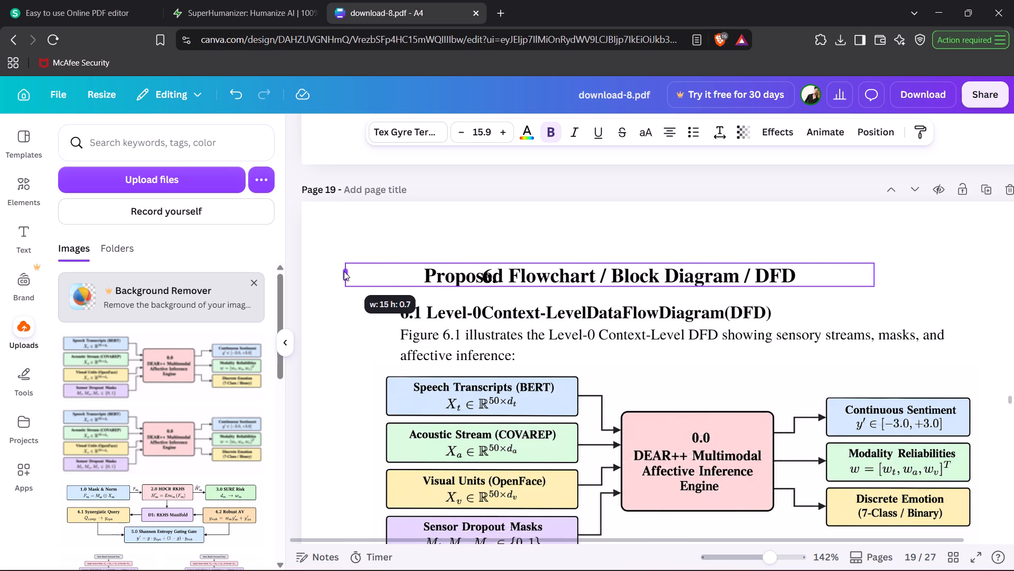
drag(344, 271, 341, 271)
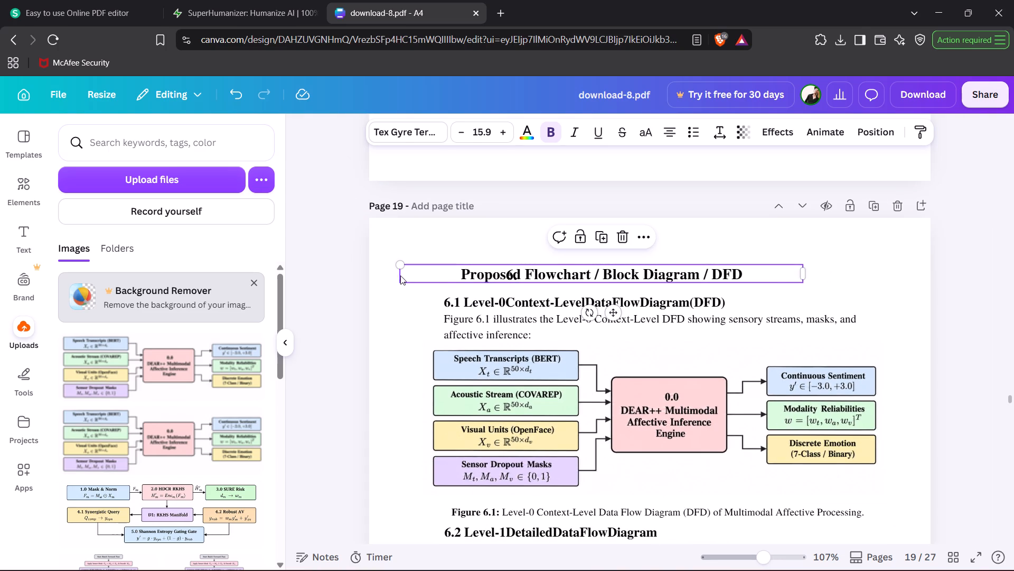
drag(397, 272, 359, 271)
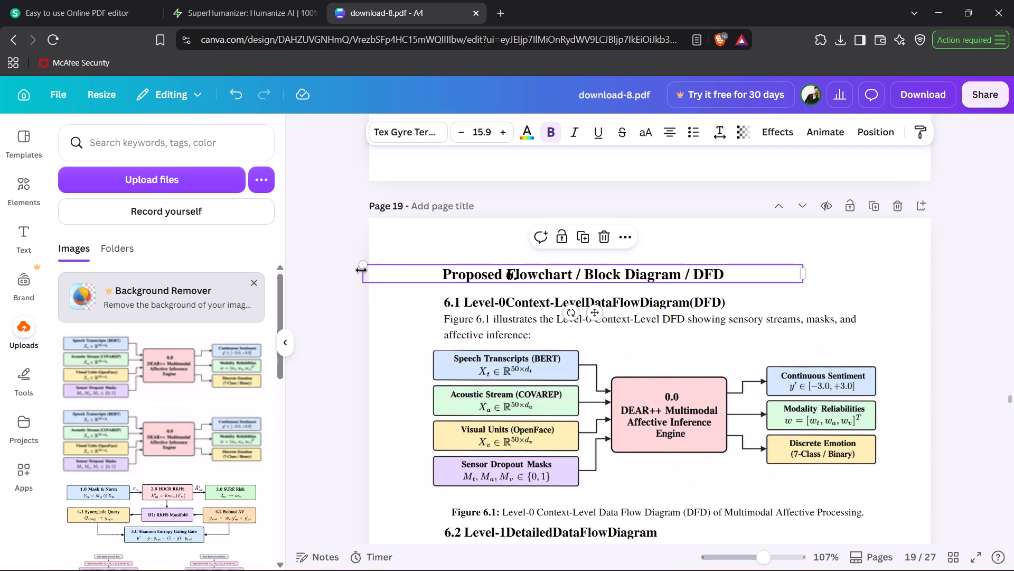
drag(360, 270, 371, 269)
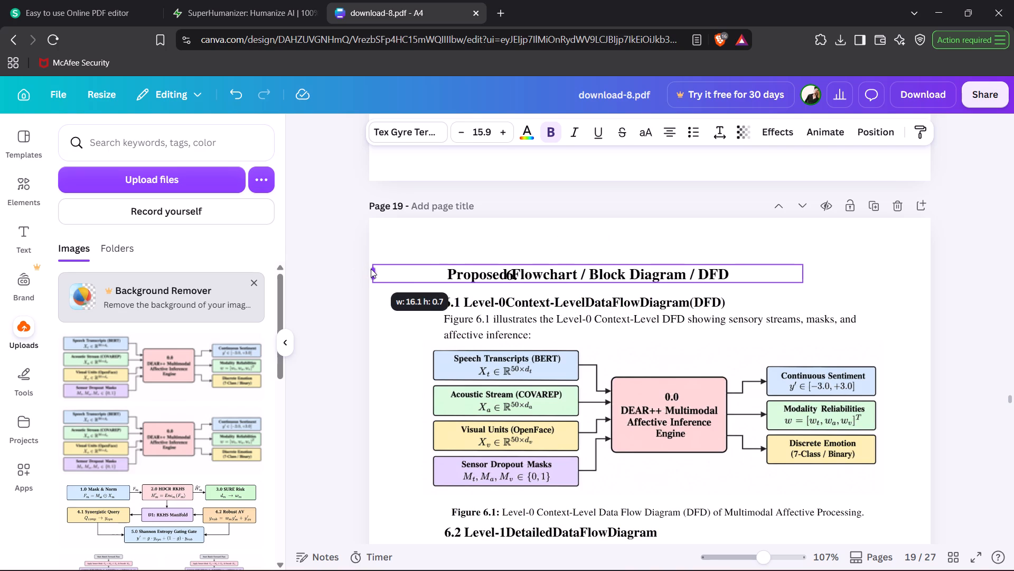
drag(371, 269, 367, 268)
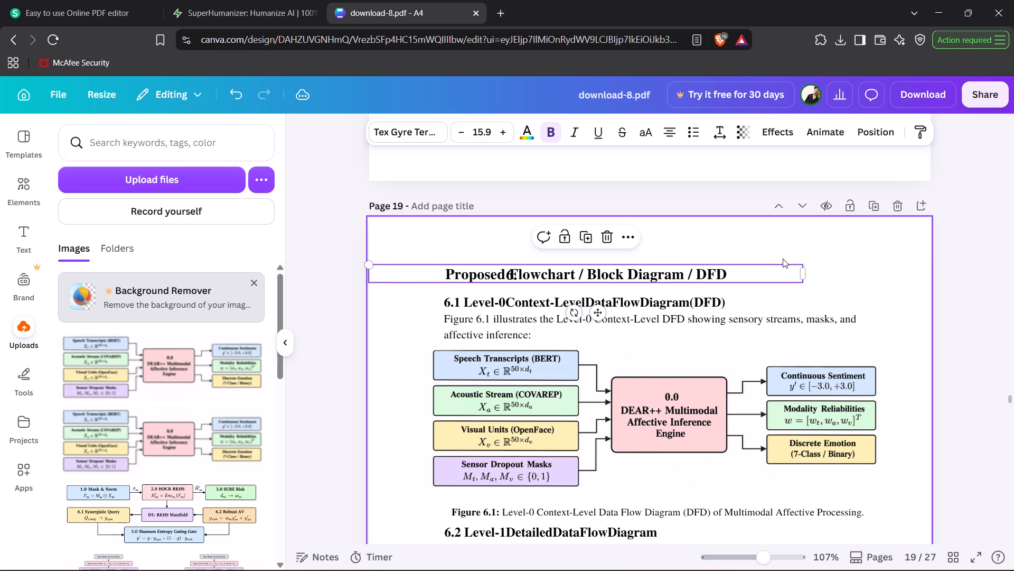
drag(805, 270, 913, 280)
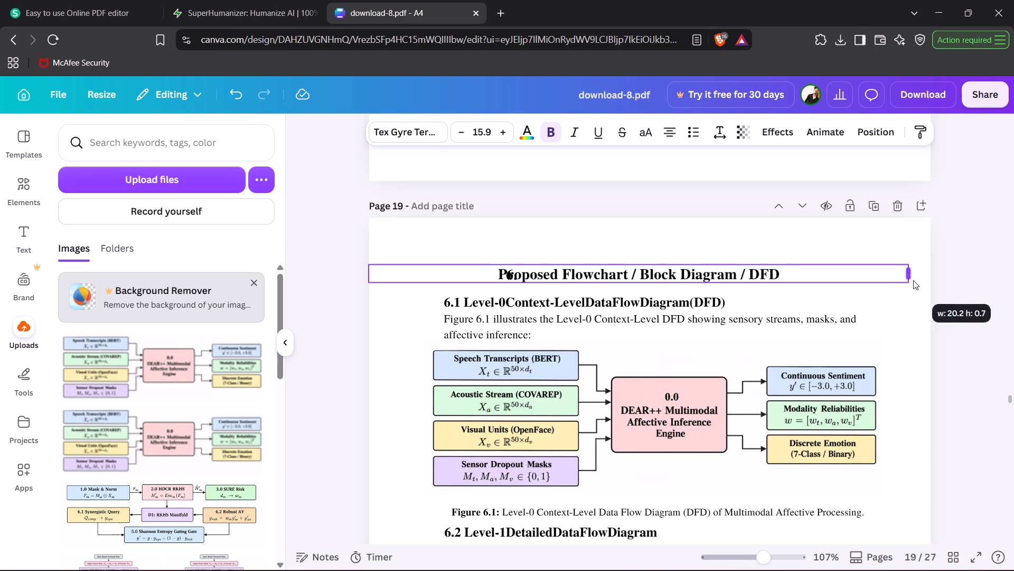
drag(913, 280, 925, 279)
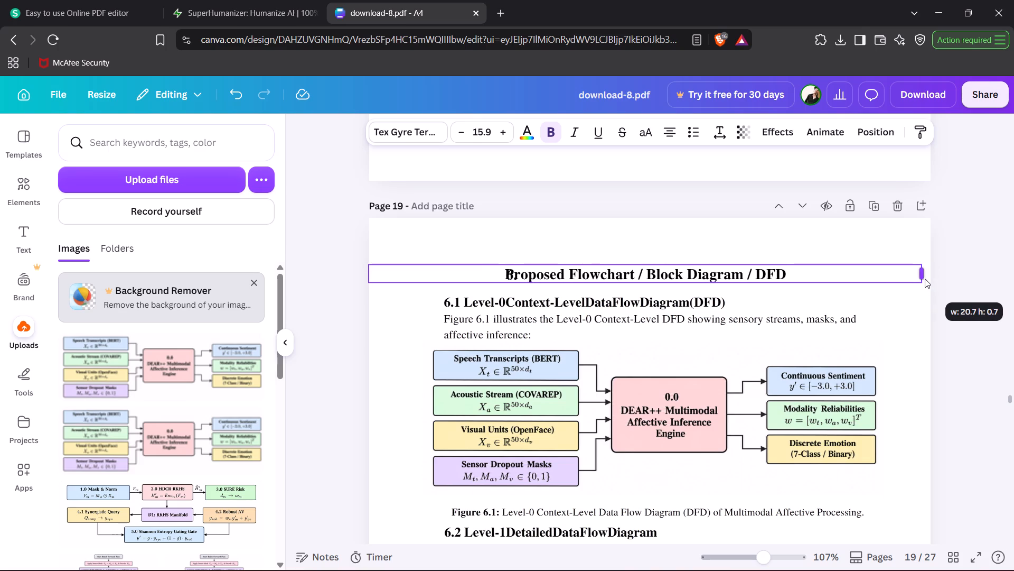
drag(925, 279, 933, 278)
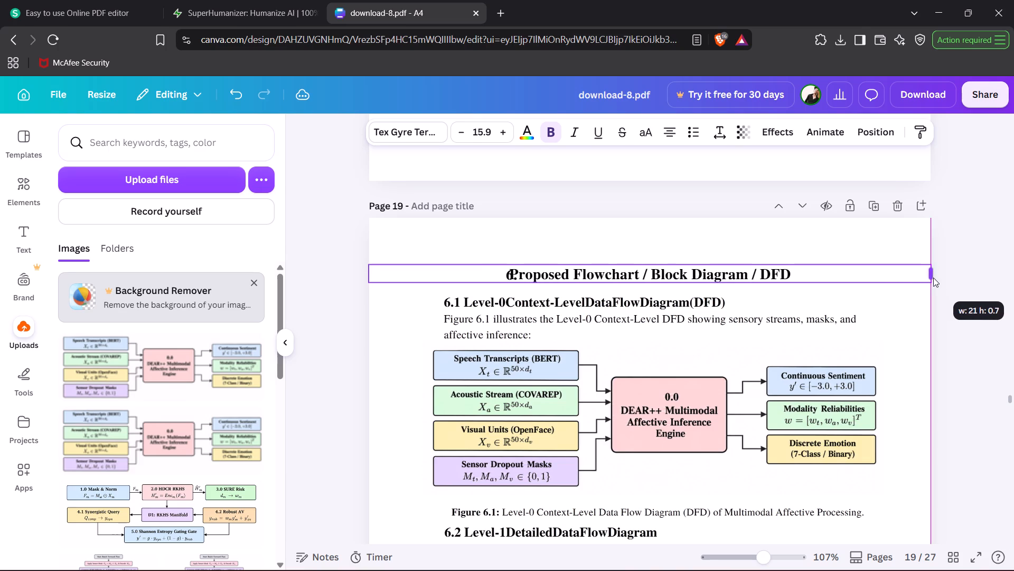
drag(933, 278, 934, 278)
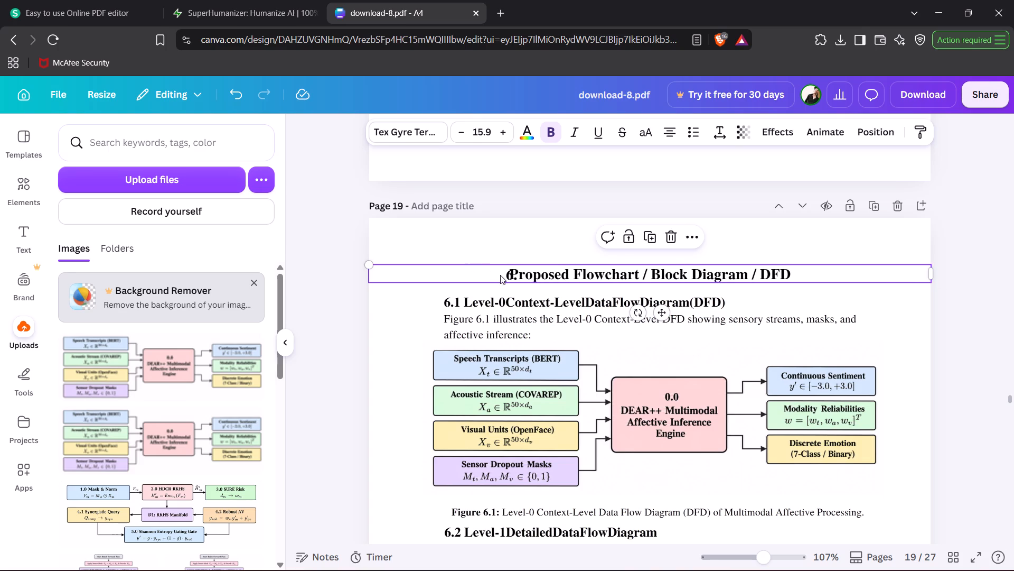
Narrow the heading's text box from its left side to uncover the section number "6.", and move the number above the heading.
click(512, 277)
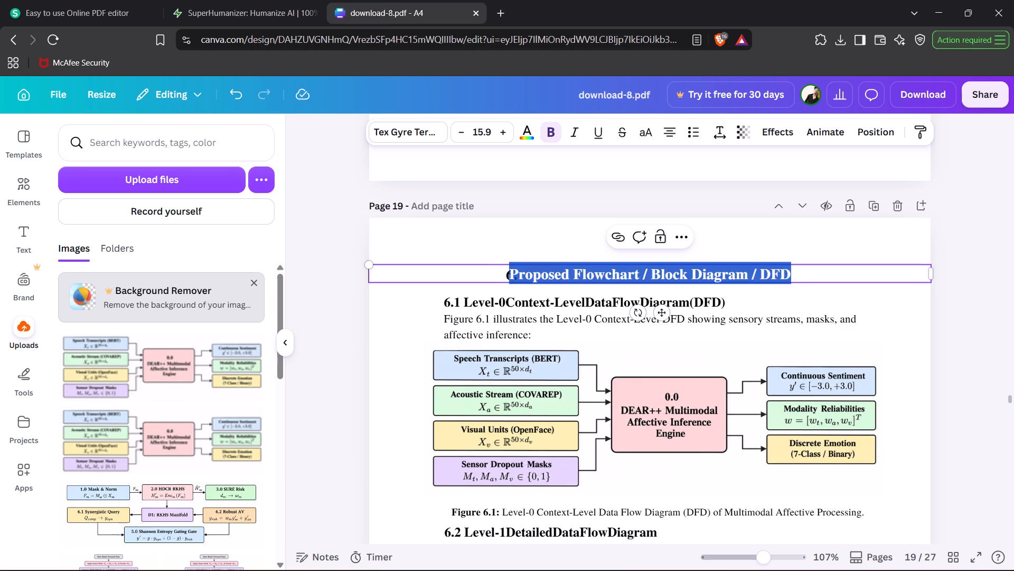
click(503, 280)
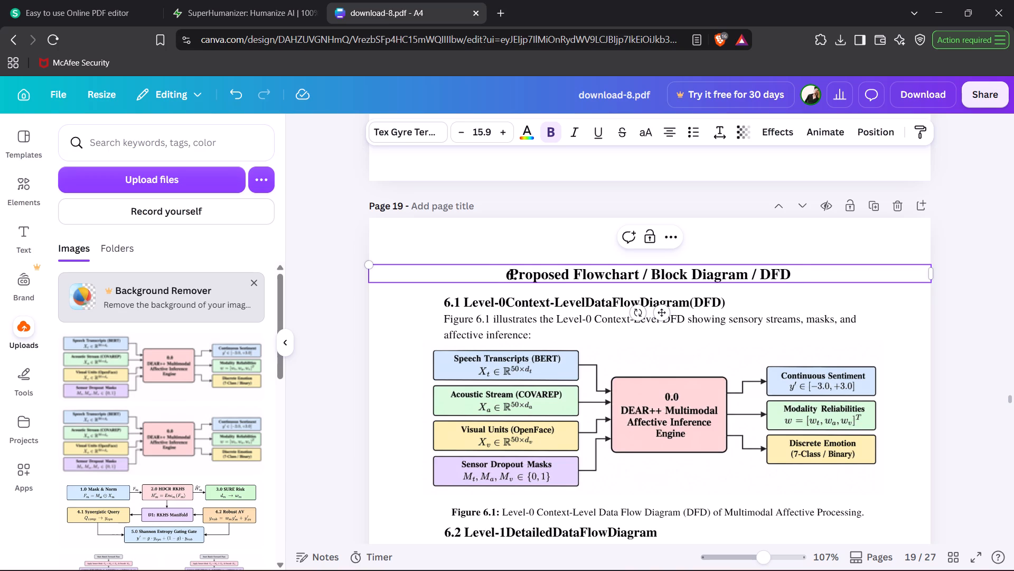
key(BackSpace)
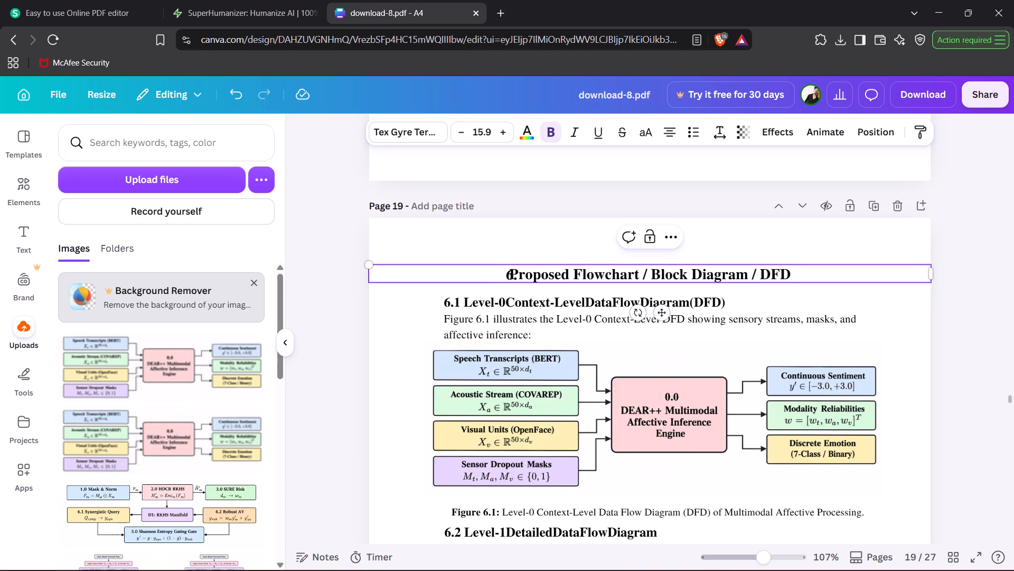
click(517, 275)
drag(369, 277, 422, 269)
click(512, 281)
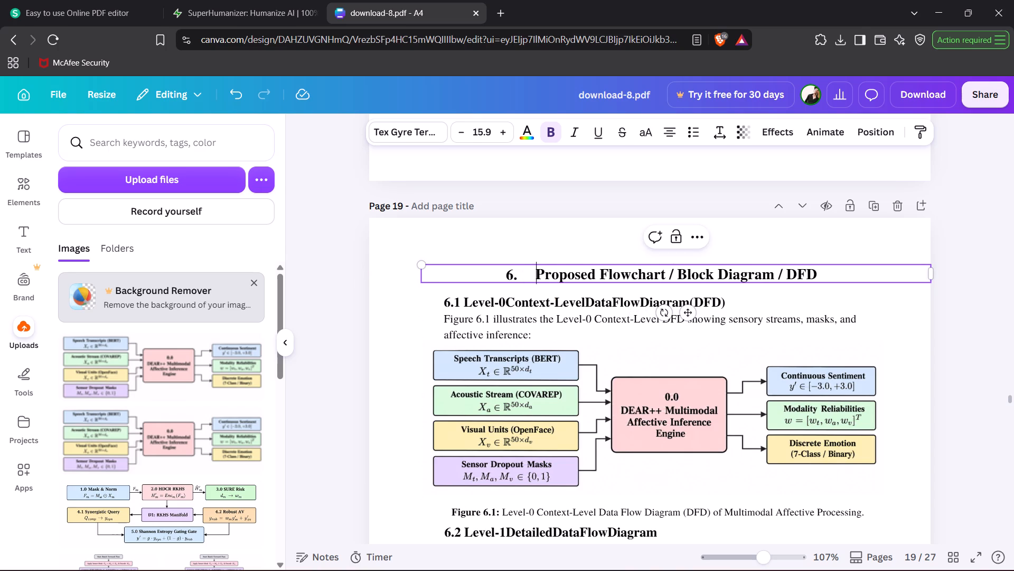
click(512, 277)
drag(418, 275, 522, 266)
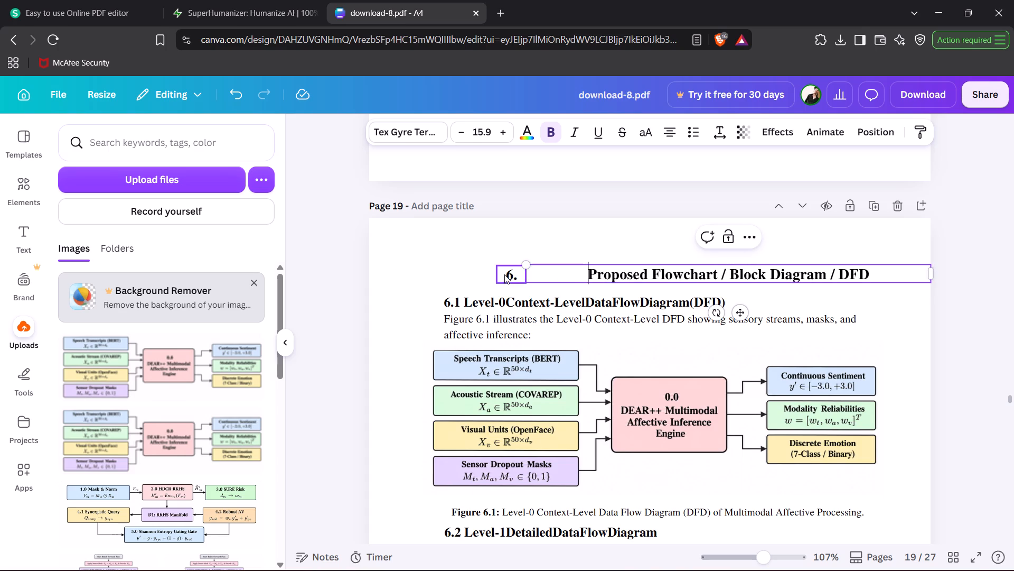
drag(504, 274, 497, 246)
Extend the left side of the heading's text box to the page edge so the heading is centred on the page.
click(583, 277)
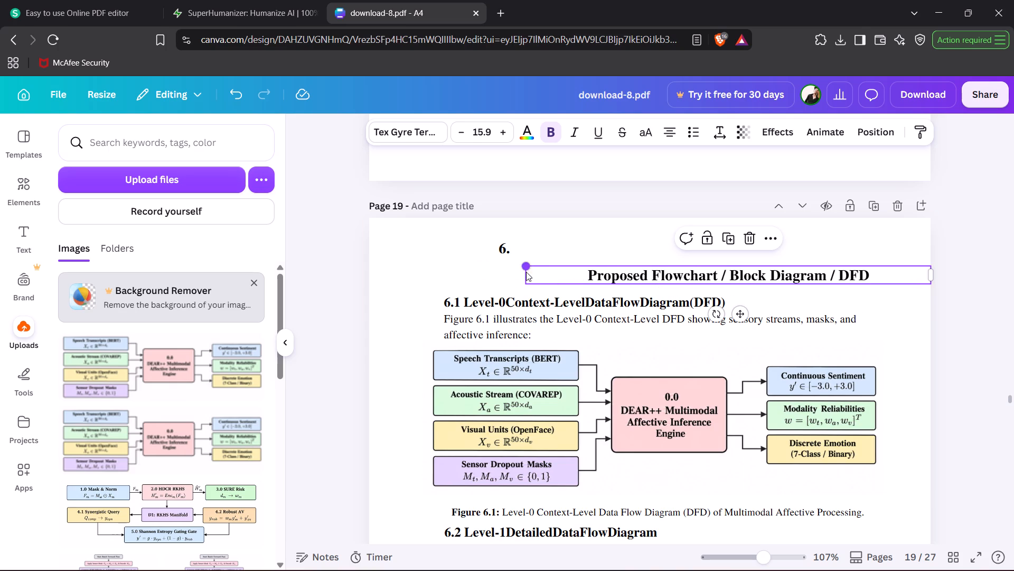
drag(522, 275, 353, 273)
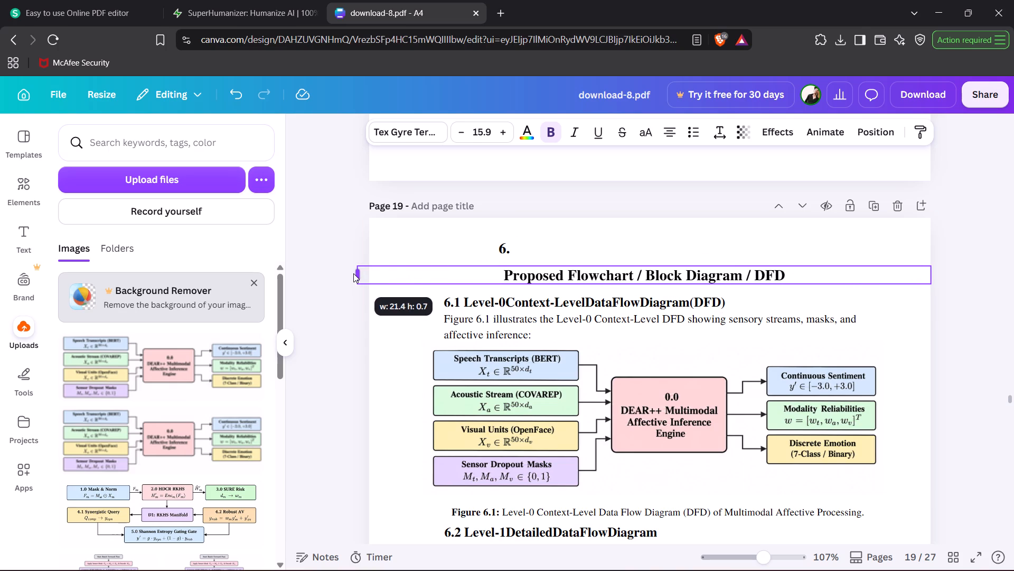
drag(353, 273, 367, 272)
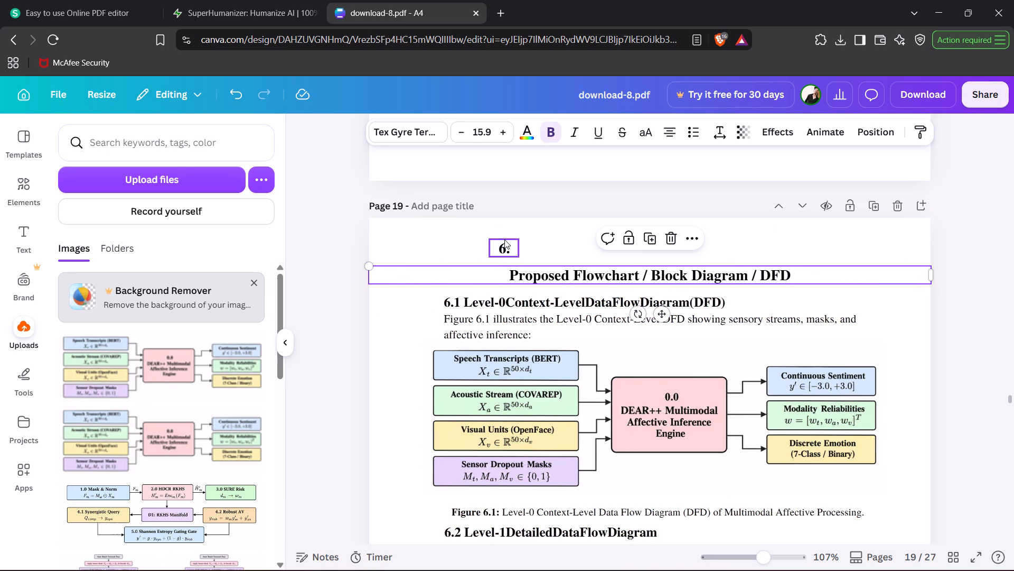
Move the section number "6." down onto the heading's line, just before "Proposed Flowchart / Block Diagram / DFD".
drag(504, 240, 489, 266)
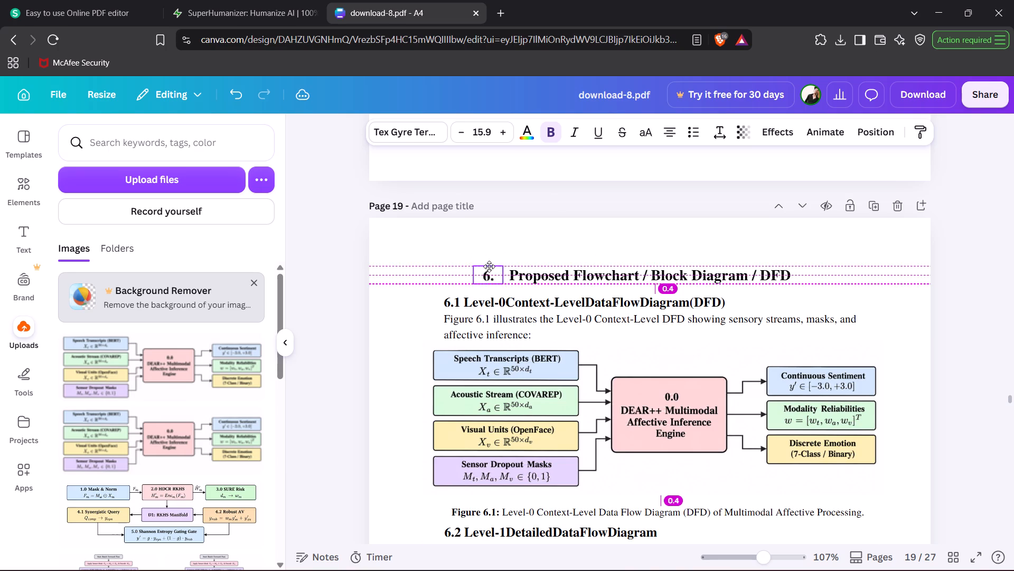
drag(489, 266, 499, 263)
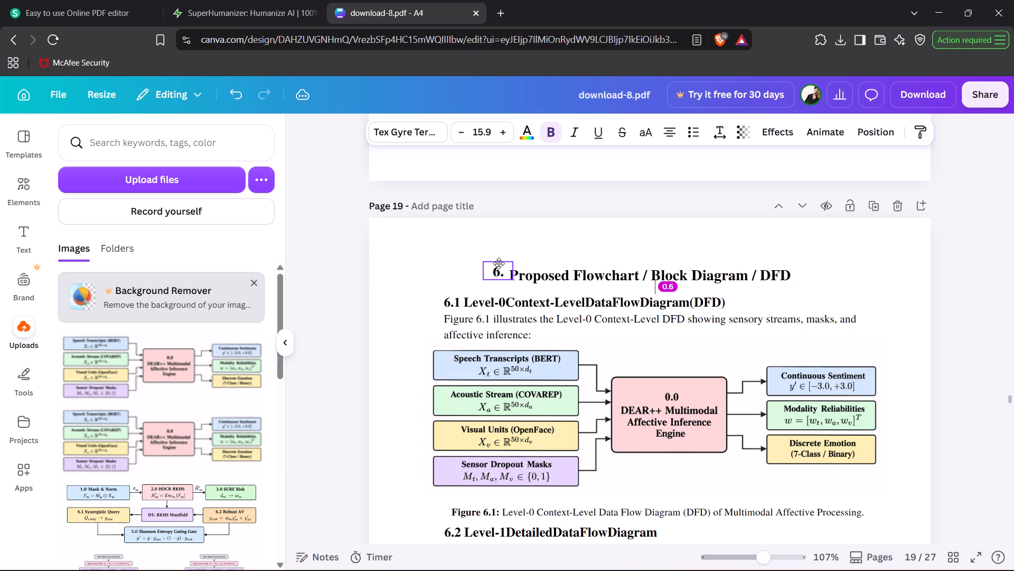
drag(499, 263, 497, 273)
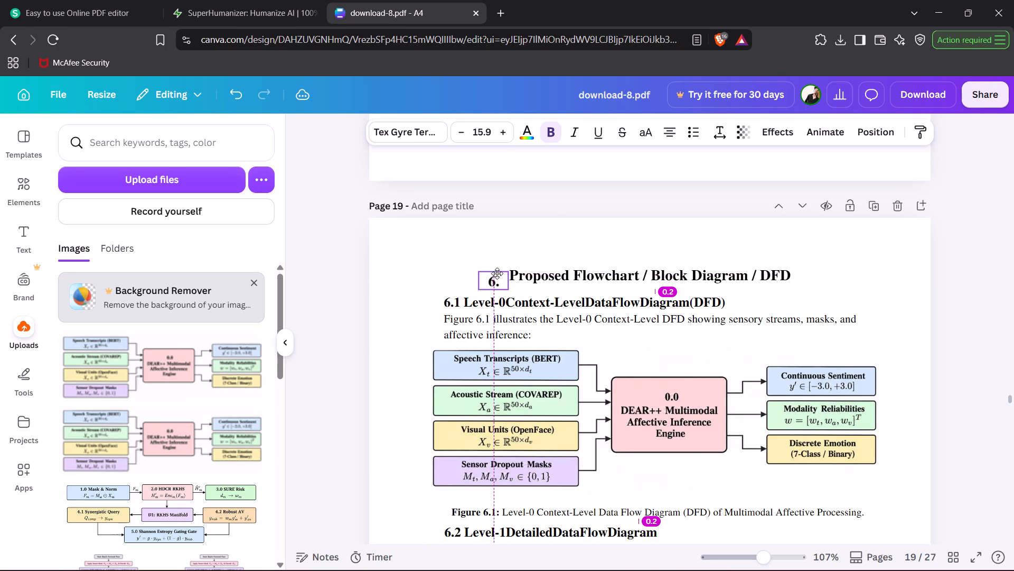
drag(497, 273, 500, 261)
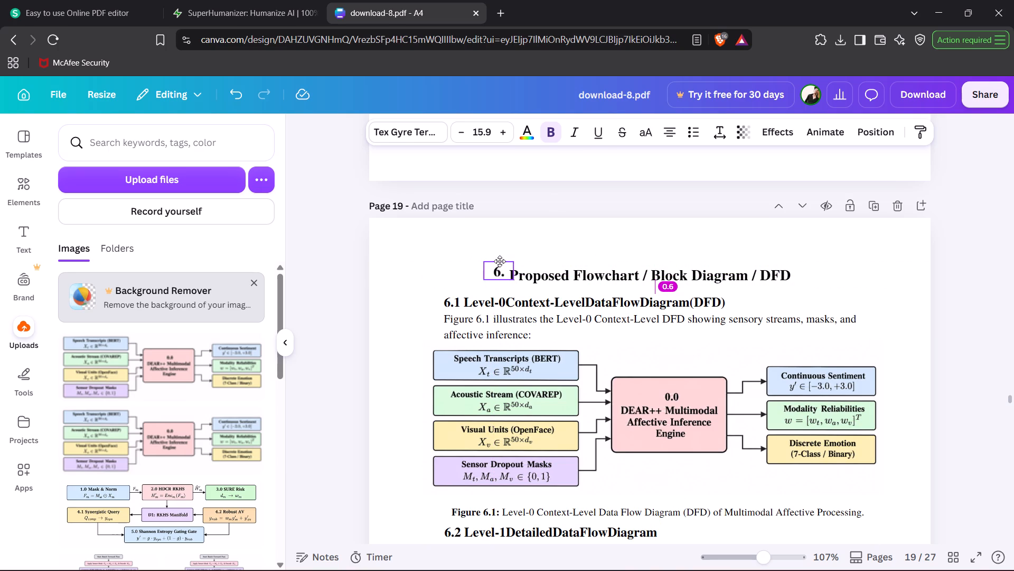
drag(500, 261, 498, 265)
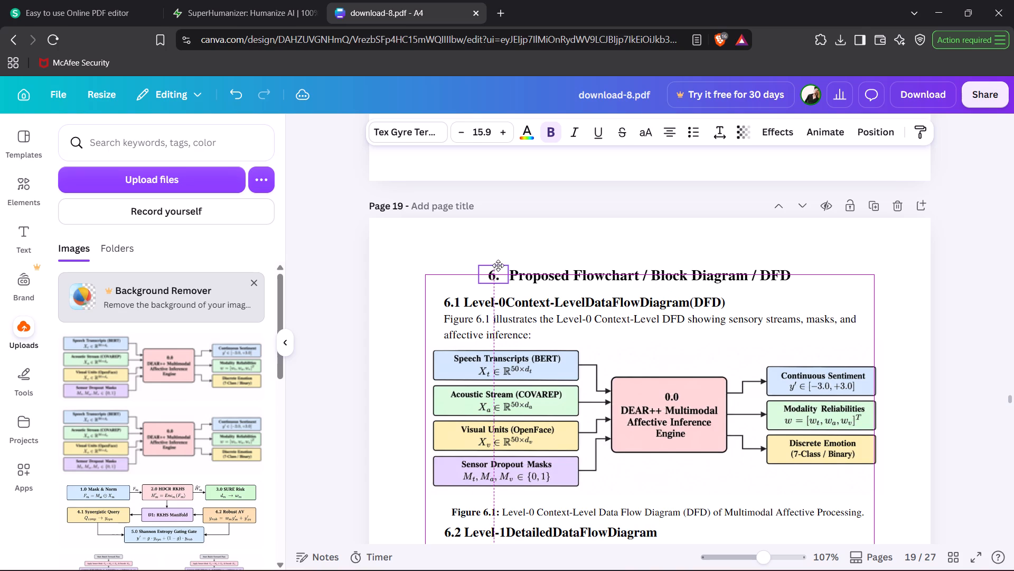
drag(498, 265, 497, 265)
click(604, 225)
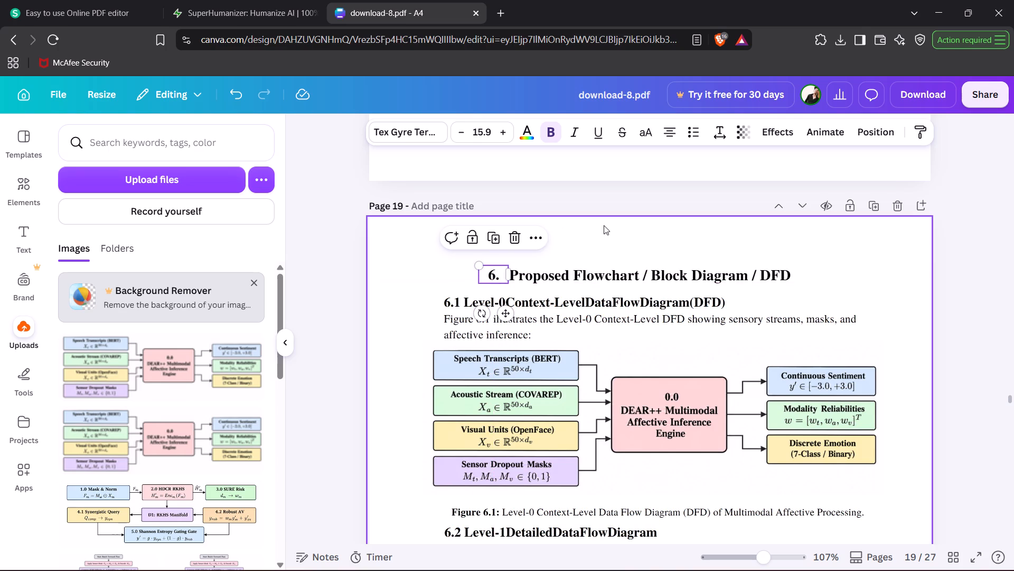
Shift the 6.1 Level-0 heading and its introductory paragraph on page 19 slightly left and up.
scroll(883, 266, down, 1)
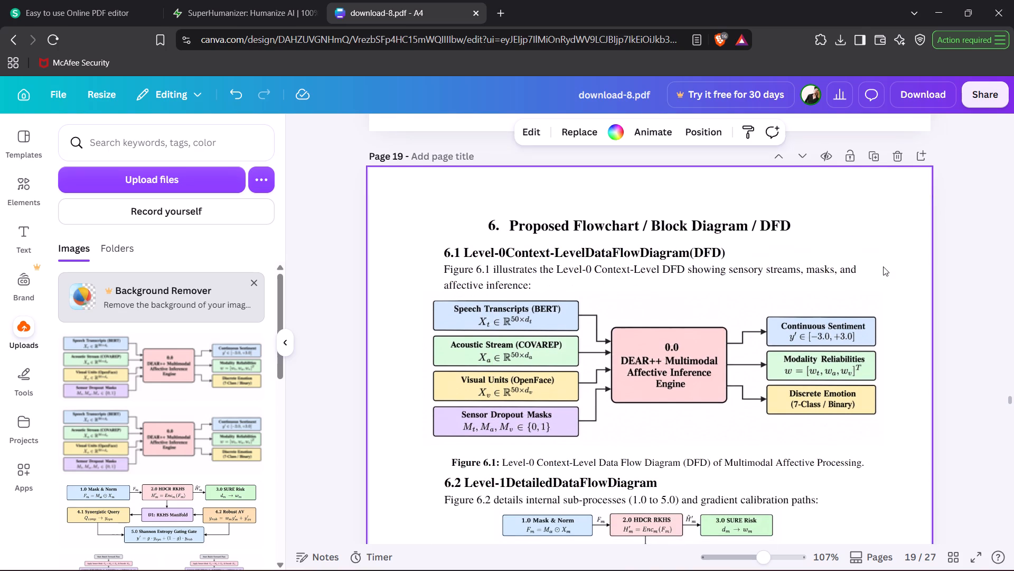
scroll(883, 266, down, 2)
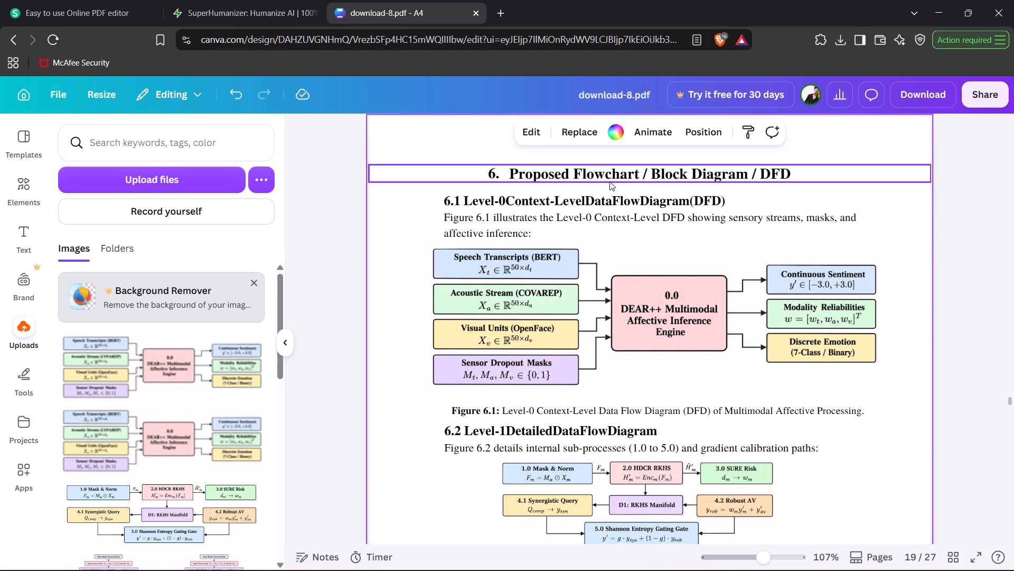
drag(609, 195, 590, 187)
click(905, 248)
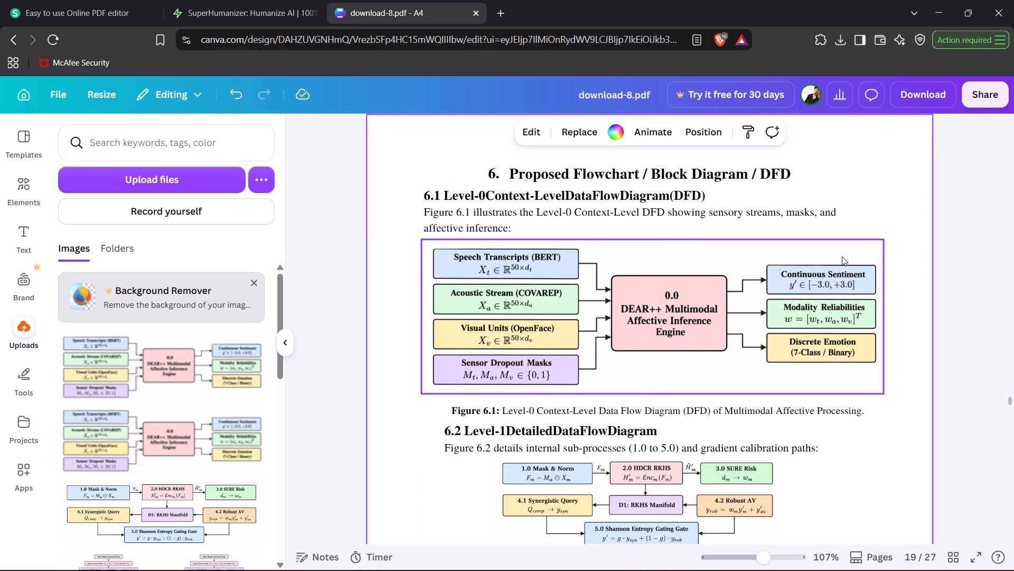
Move the Figure 6.1 diagram on page 19 slightly left and up, lining its boxes up with the 6.1 text above.
drag(832, 260, 824, 255)
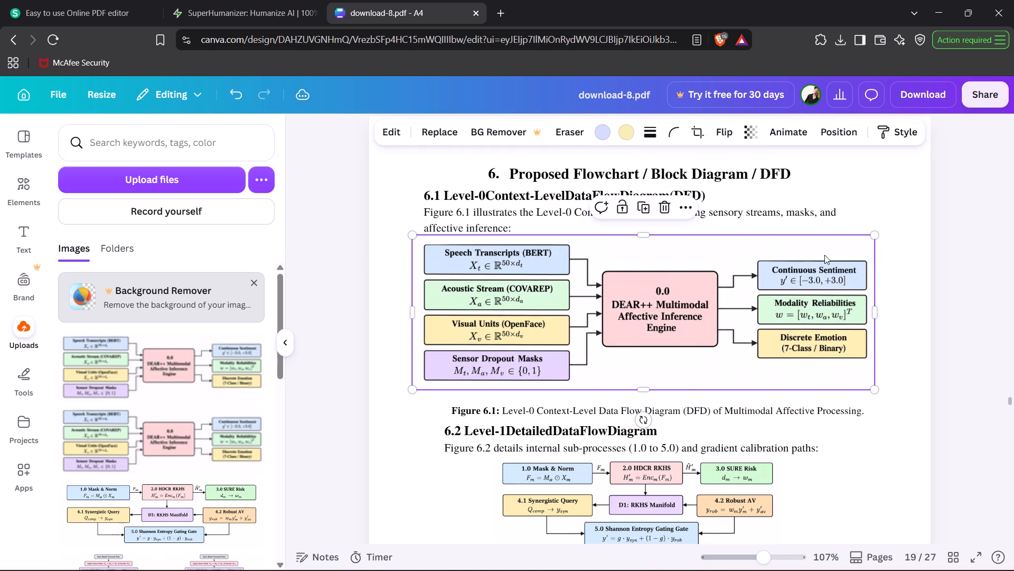
click(988, 261)
drag(988, 261, 980, 61)
Move the Figure 6.1 caption left and up beneath its diagram, roughly in line with the left text margin.
scroll(981, 180, down, 1)
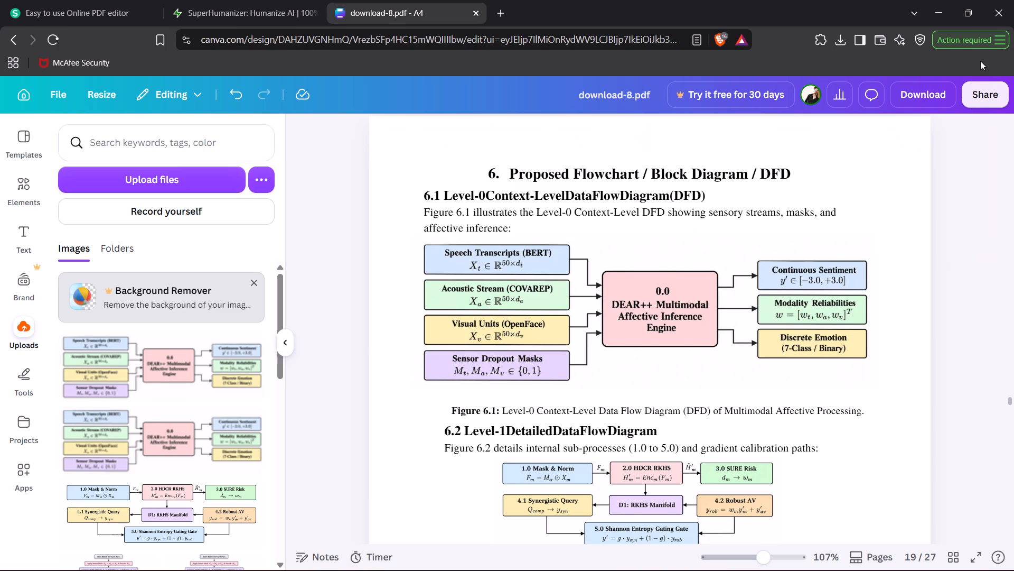
scroll(964, 204, down, 1)
scroll(893, 276, down, 1)
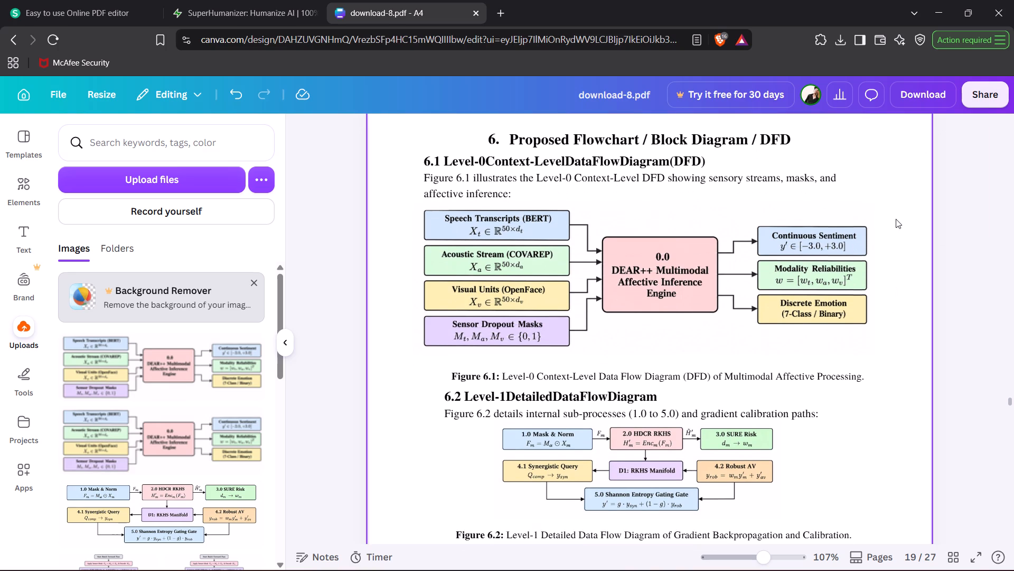
scroll(896, 219, down, 1)
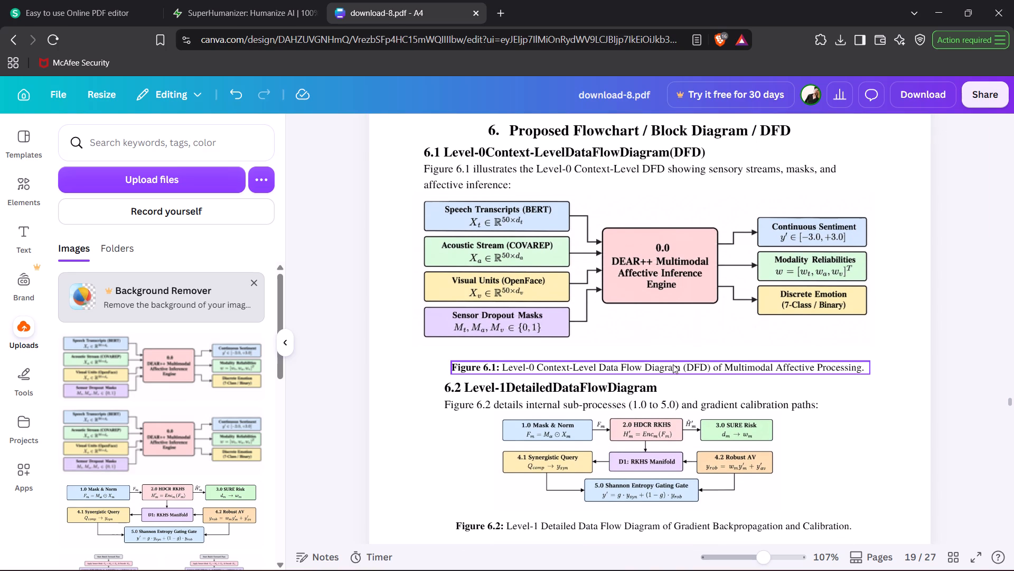
drag(673, 364, 643, 351)
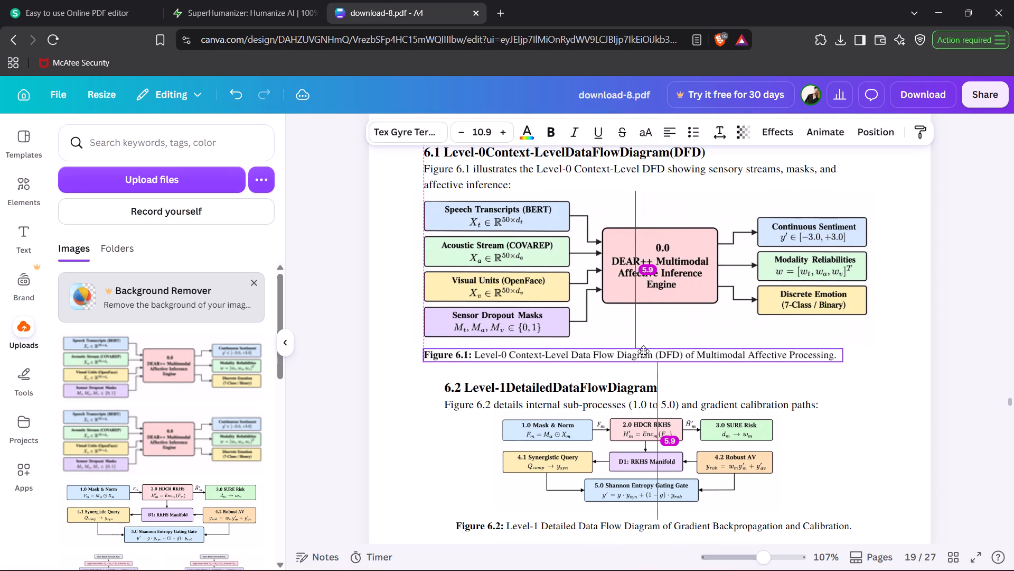
drag(643, 351, 635, 351)
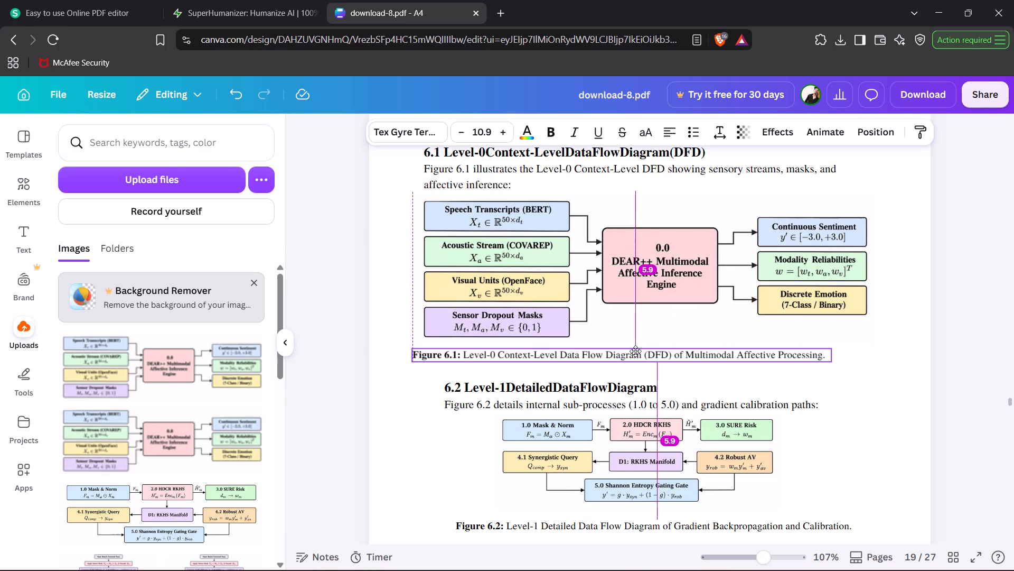
drag(635, 351, 652, 354)
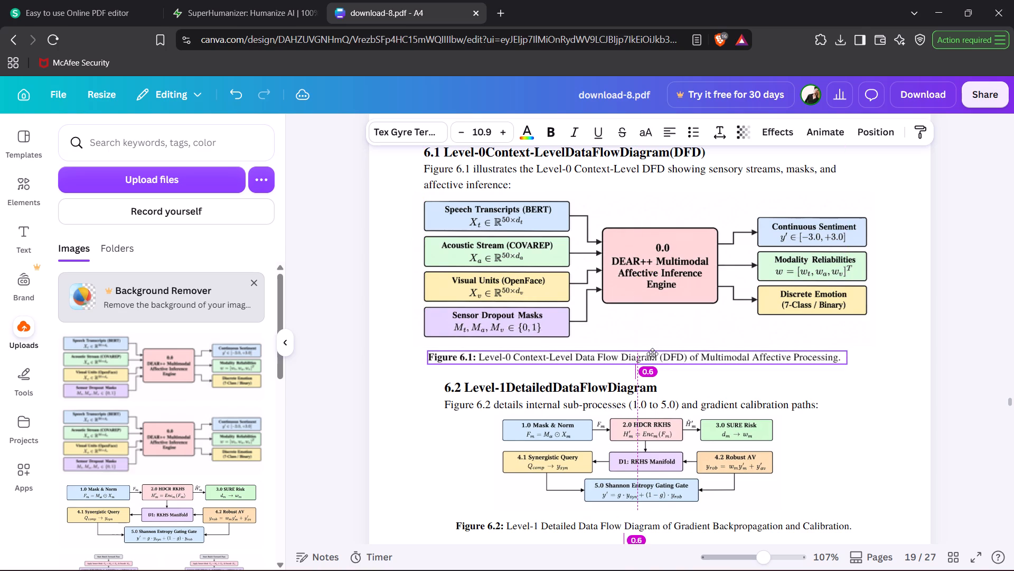
drag(652, 354, 641, 354)
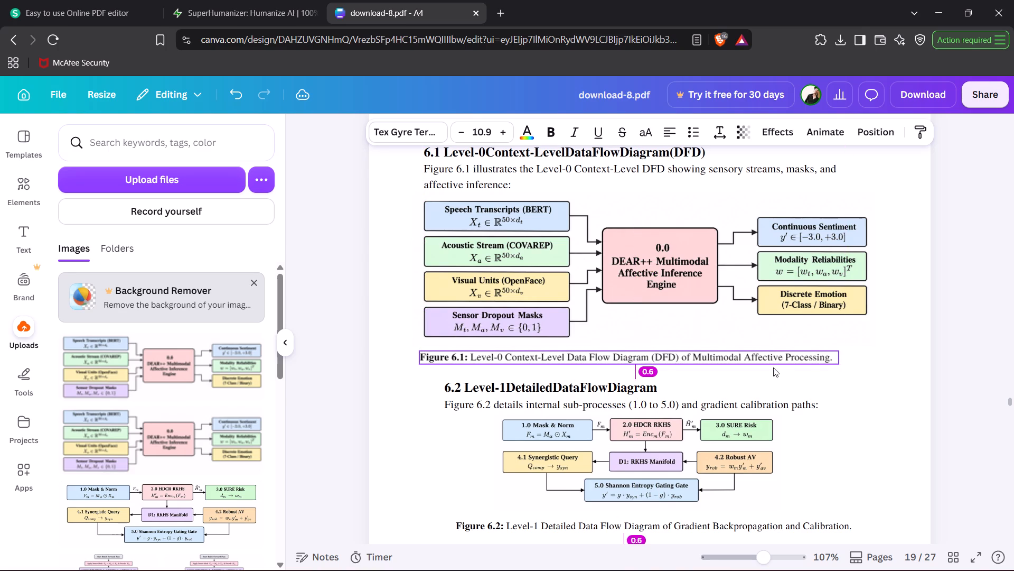
click(905, 423)
Move the 6.2 Level-1 heading and its introductory line left to line up with the 6.1 heading's left edge.
scroll(905, 423, down, 1)
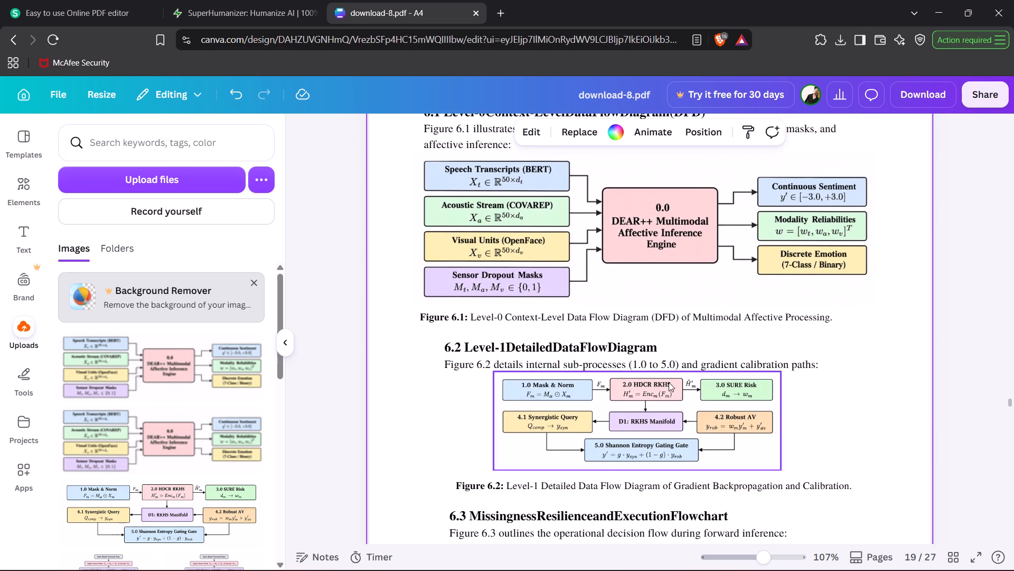
click(668, 382)
click(586, 354)
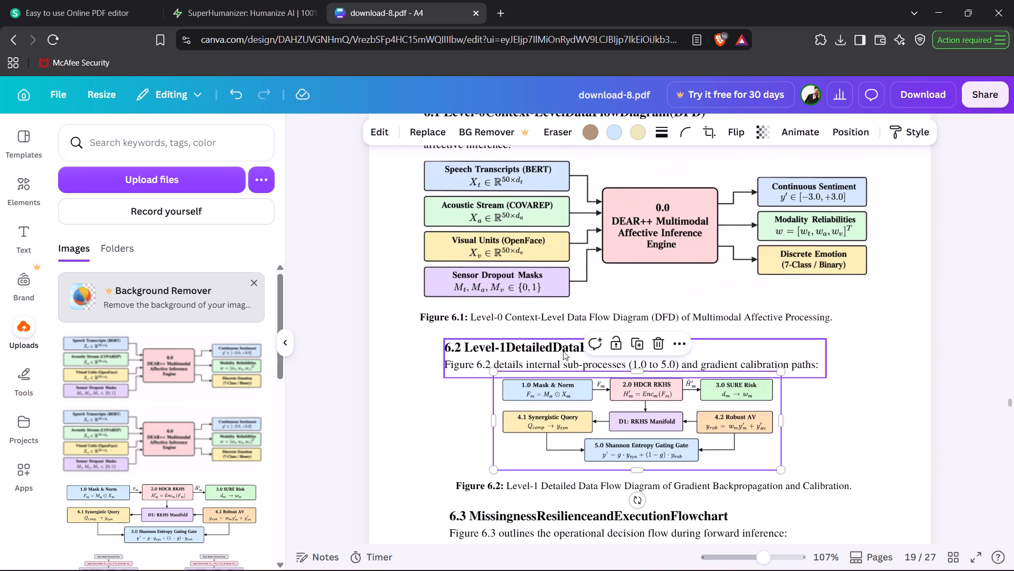
drag(552, 349, 515, 346)
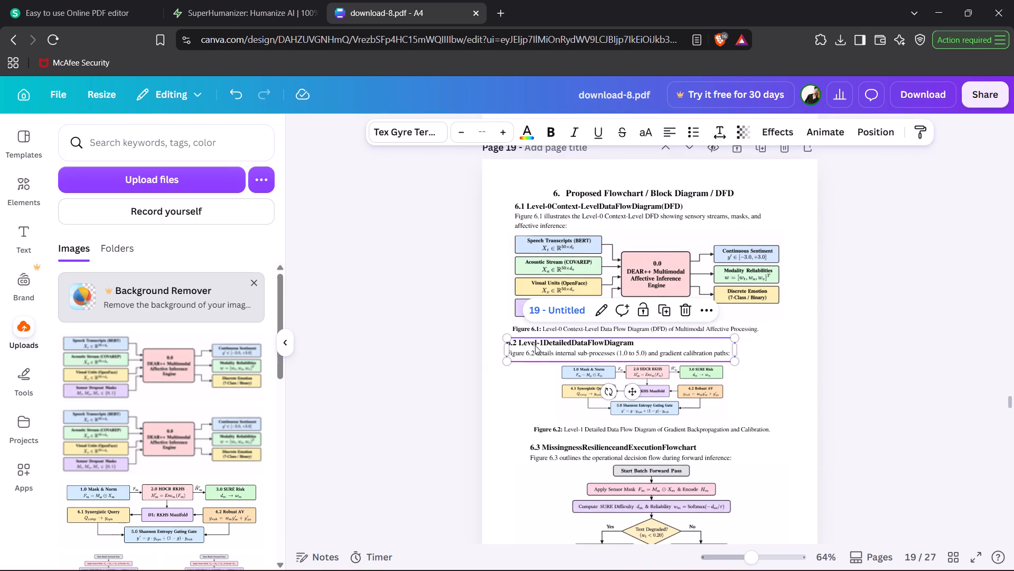
click(543, 345)
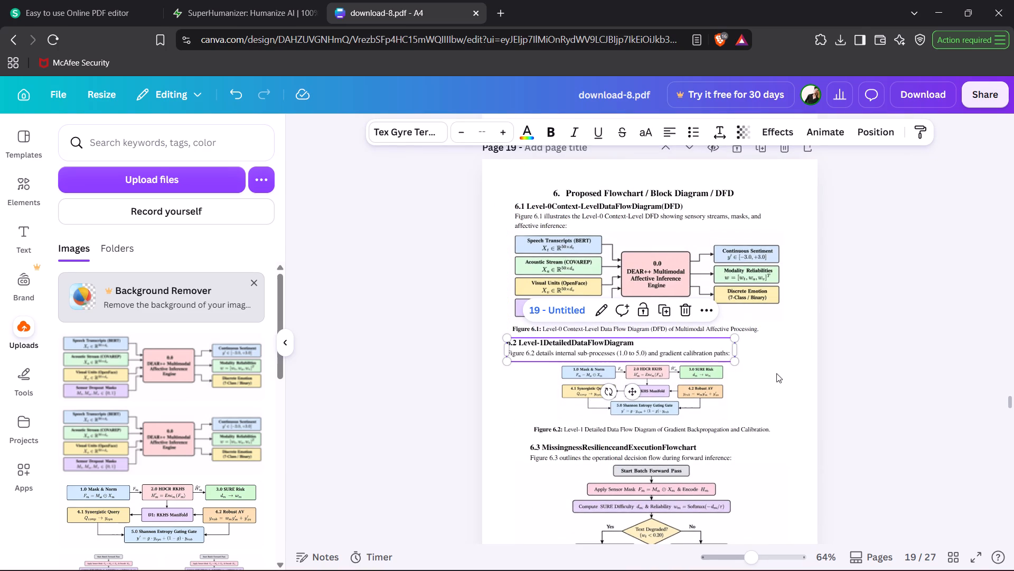
drag(689, 348, 696, 348)
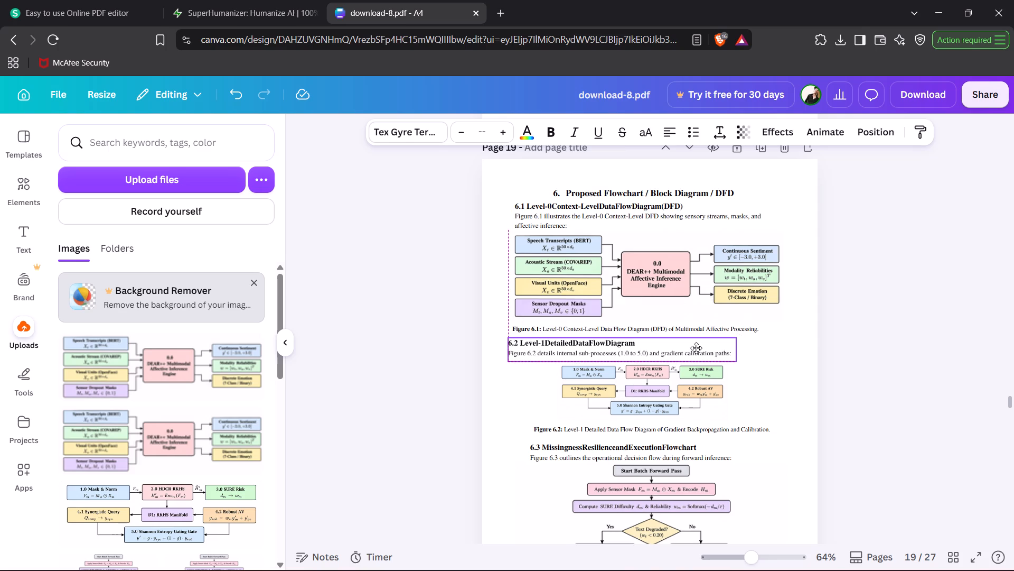
drag(696, 348, 698, 348)
click(836, 377)
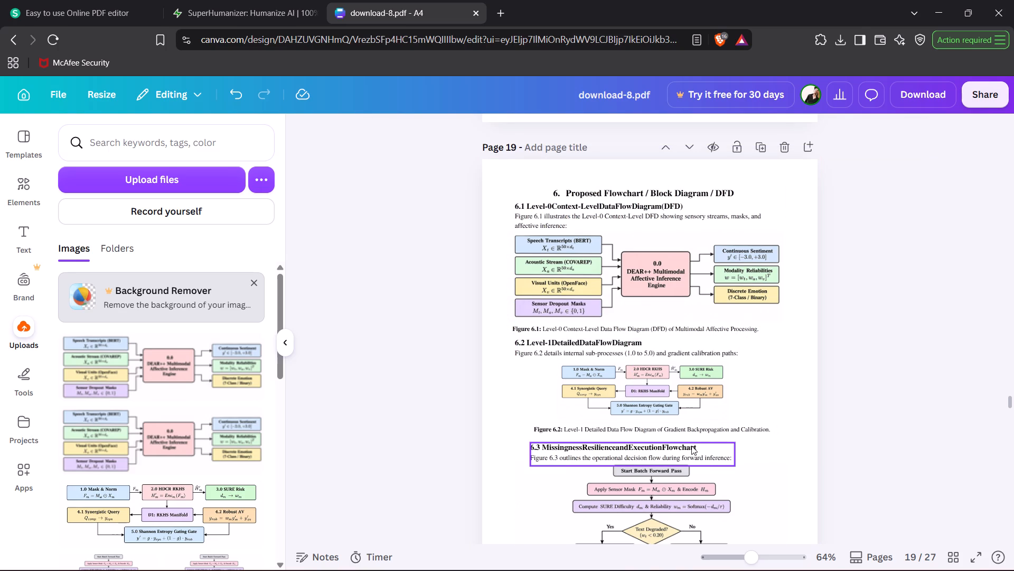
Move the 6.3 flowchart heading and its introductory line left to the 6.1 and 6.2 headings' margin, and slightly up.
drag(664, 446, 640, 447)
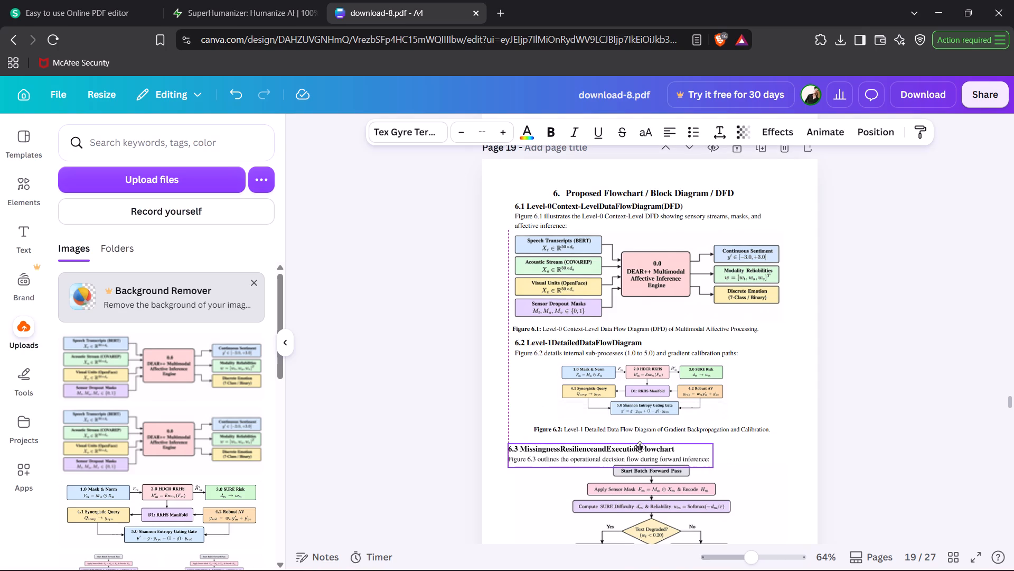
drag(640, 447, 649, 445)
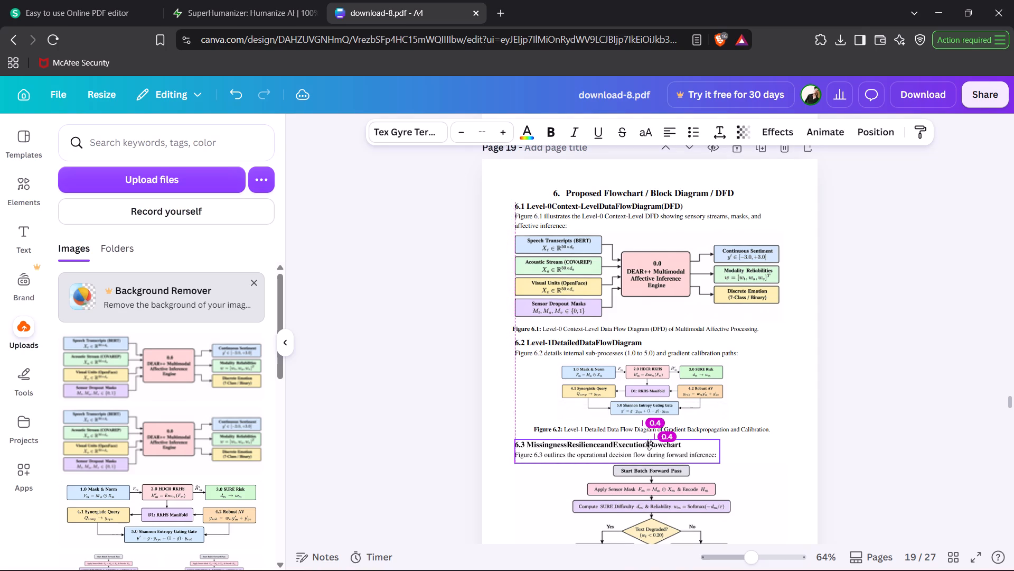
drag(649, 445, 650, 445)
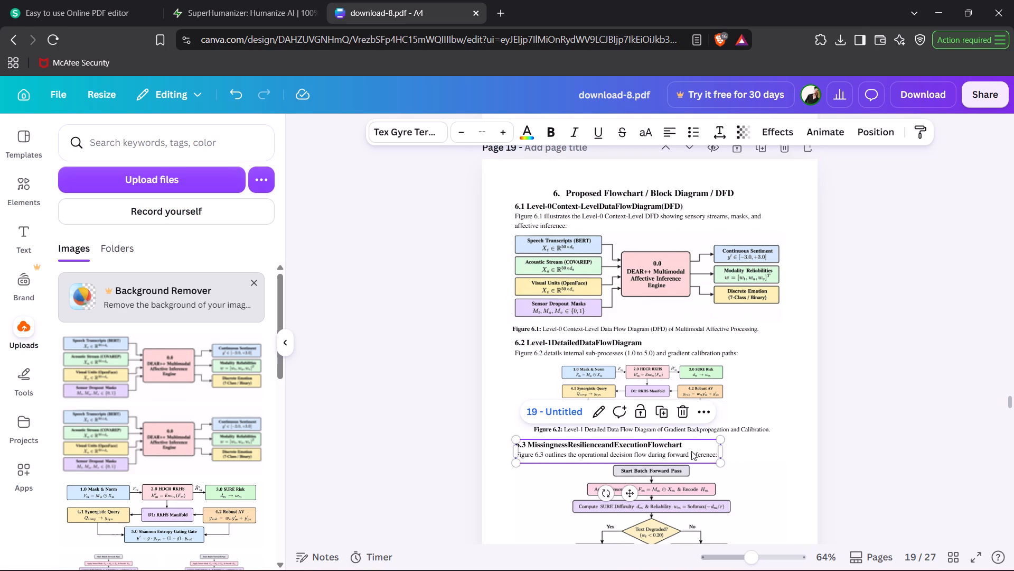
click(691, 451)
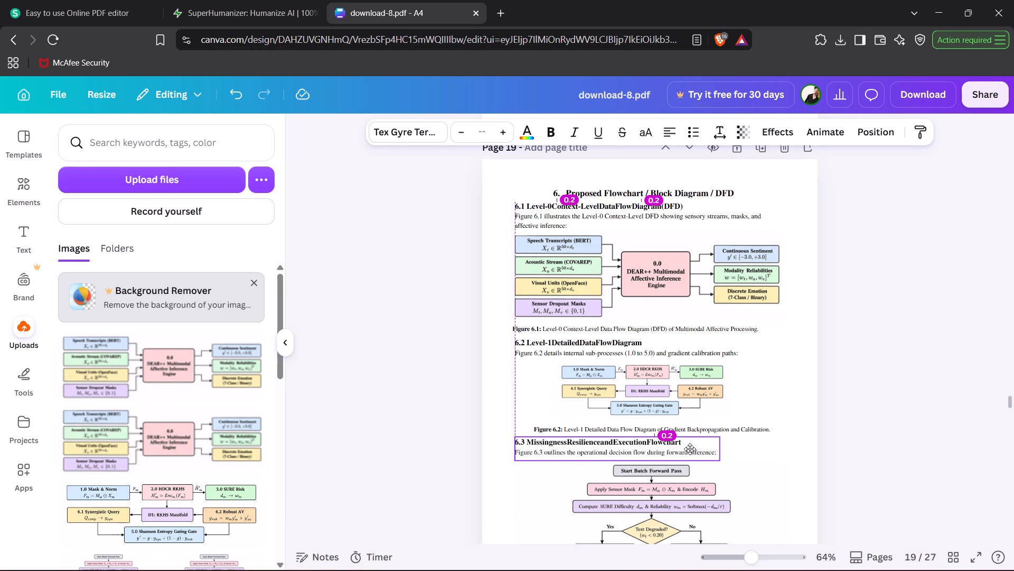
click(899, 434)
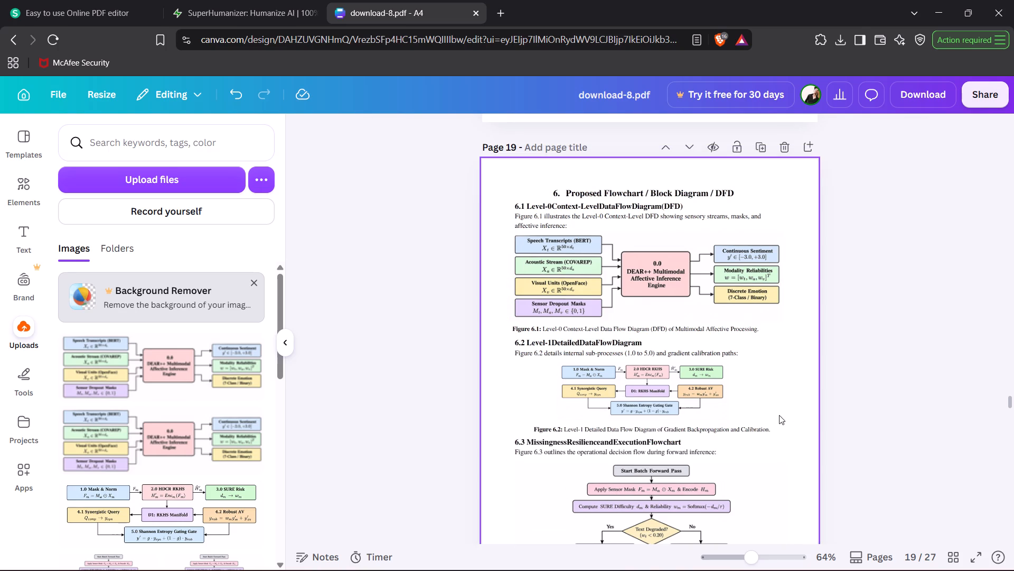
Shift the Figure 6.2 diagram slightly left between its introductory line and caption.
drag(688, 395, 670, 396)
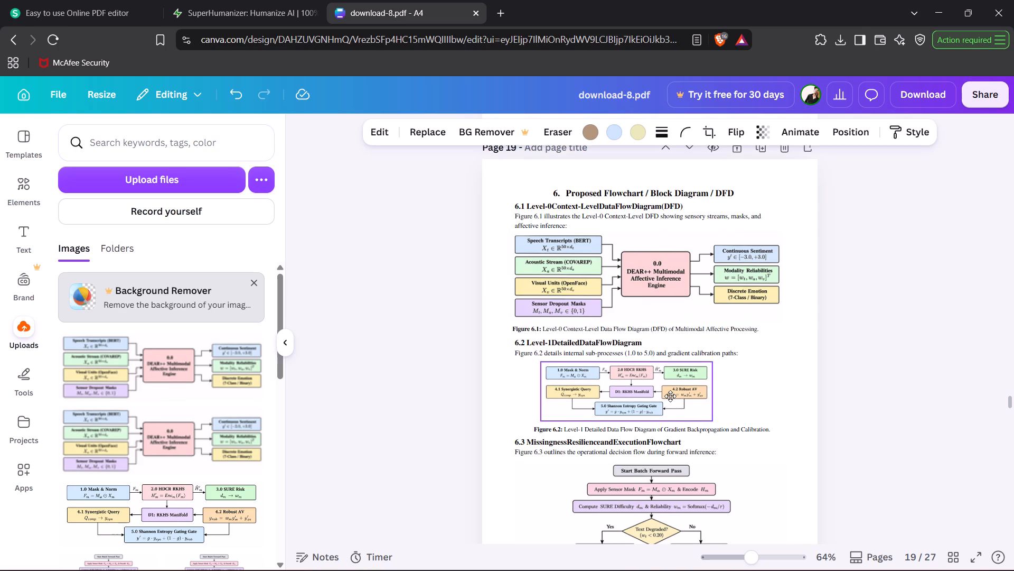
drag(670, 396, 676, 394)
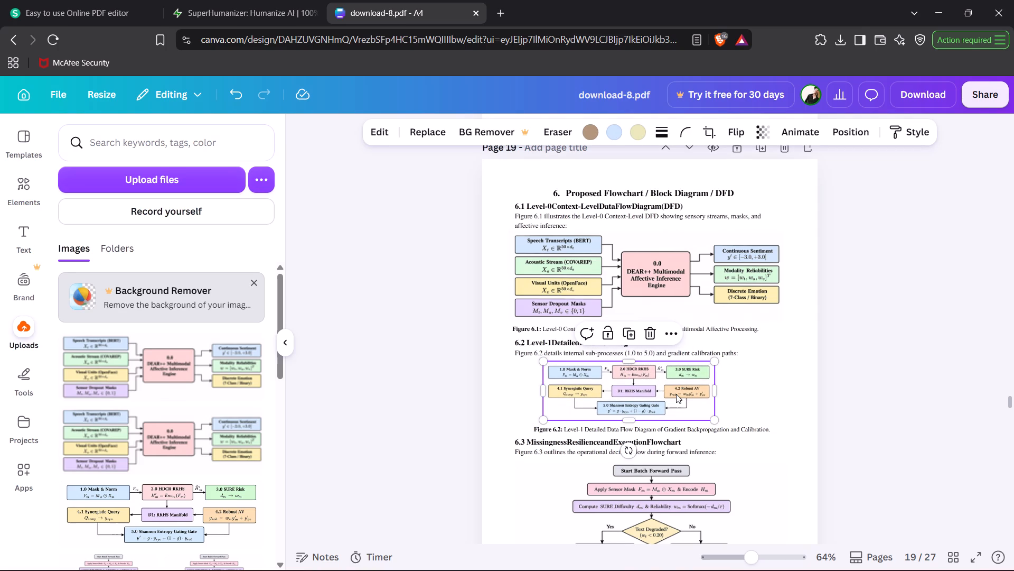
Move the Figure 6.2 caption left so it starts roughly in line with the Figure 6.1 caption.
drag(717, 427, 699, 425)
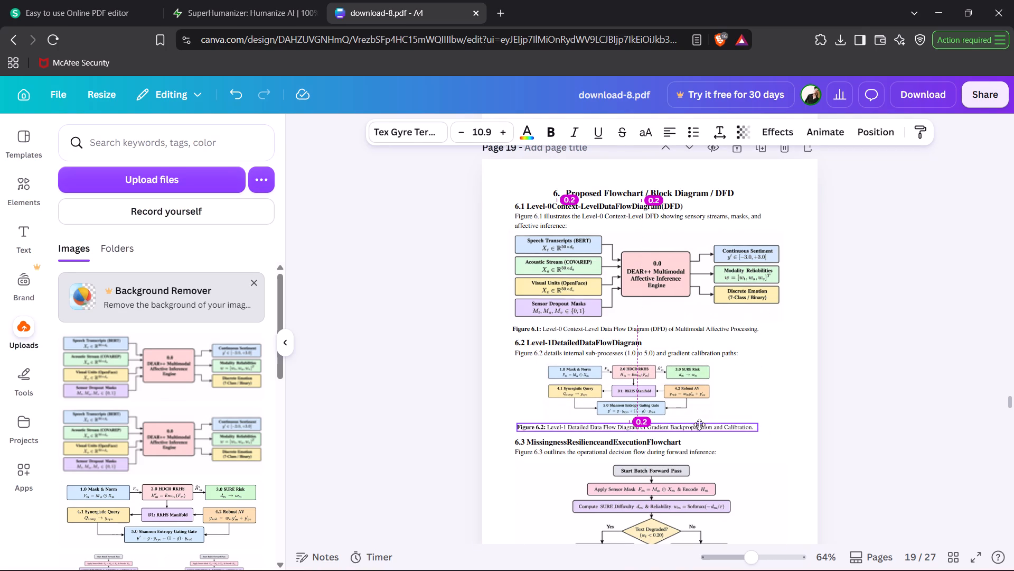
drag(699, 425, 697, 427)
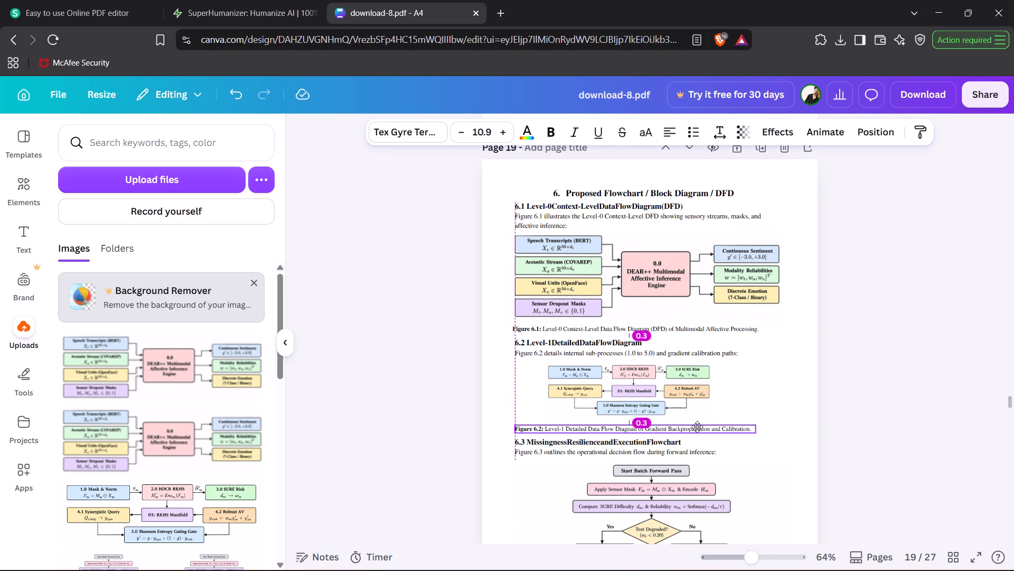
drag(697, 427, 696, 427)
click(900, 392)
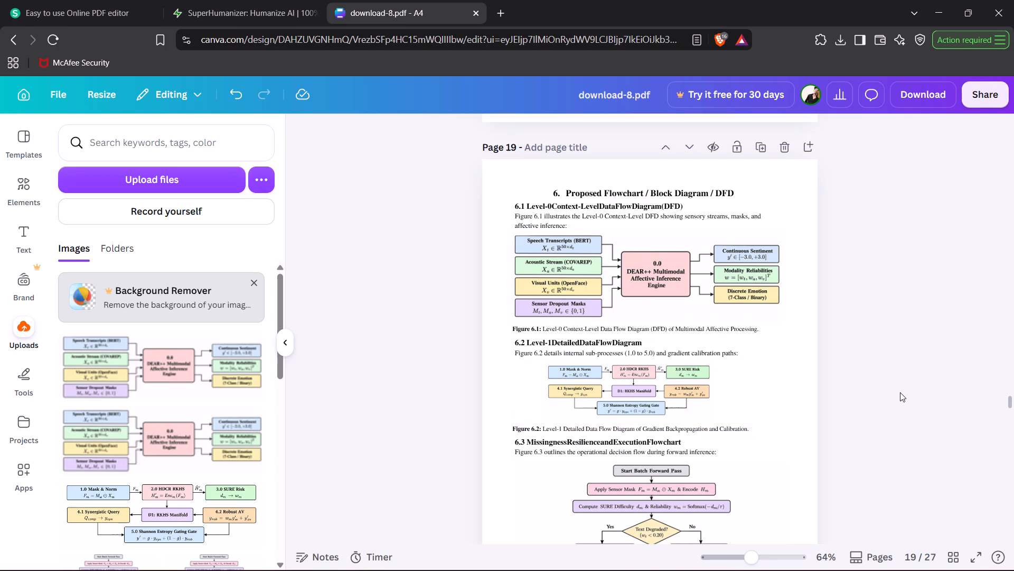
Shift the Figure 6.3 execution flowchart, including its caption, slightly left and up below the 6.3 text.
scroll(900, 392, down, 1)
scroll(895, 346, down, 2)
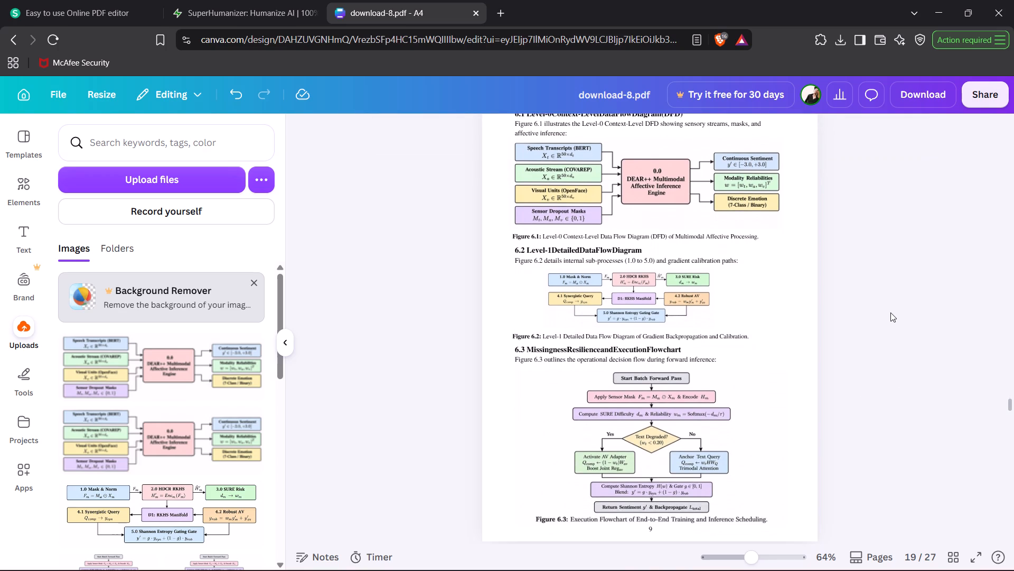
scroll(890, 302, down, 1)
drag(692, 408, 669, 408)
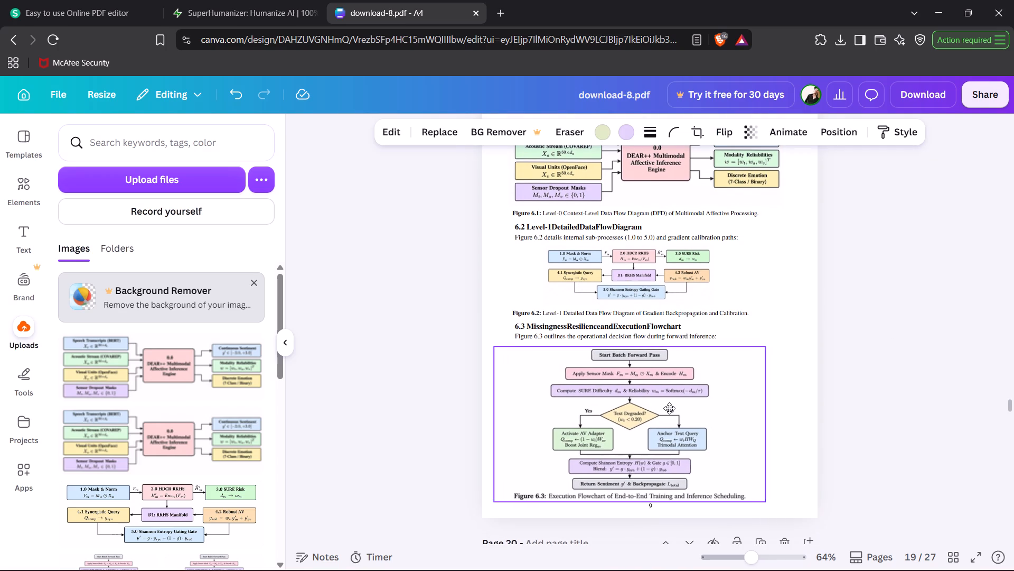
drag(669, 408, 686, 403)
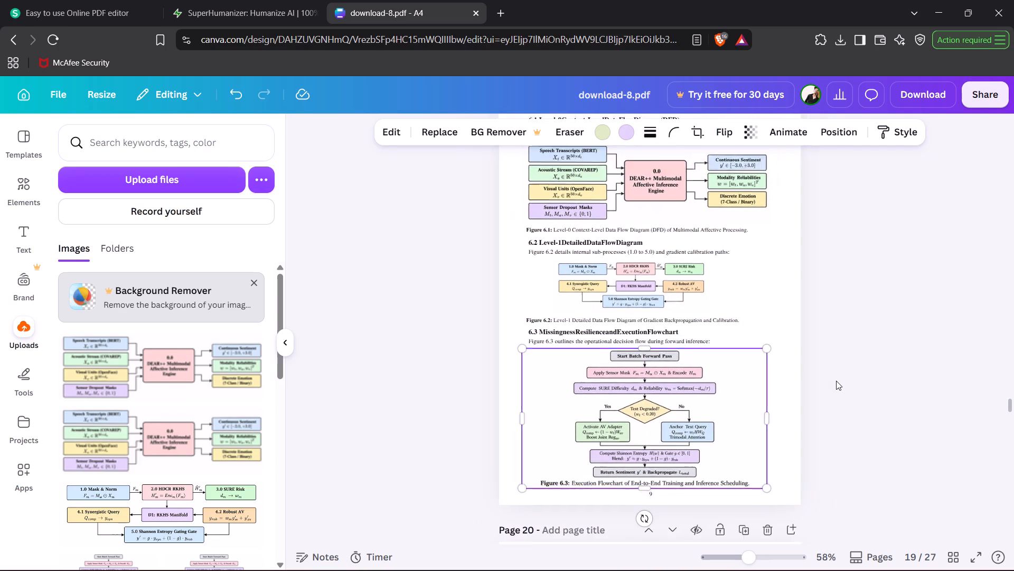
click(836, 381)
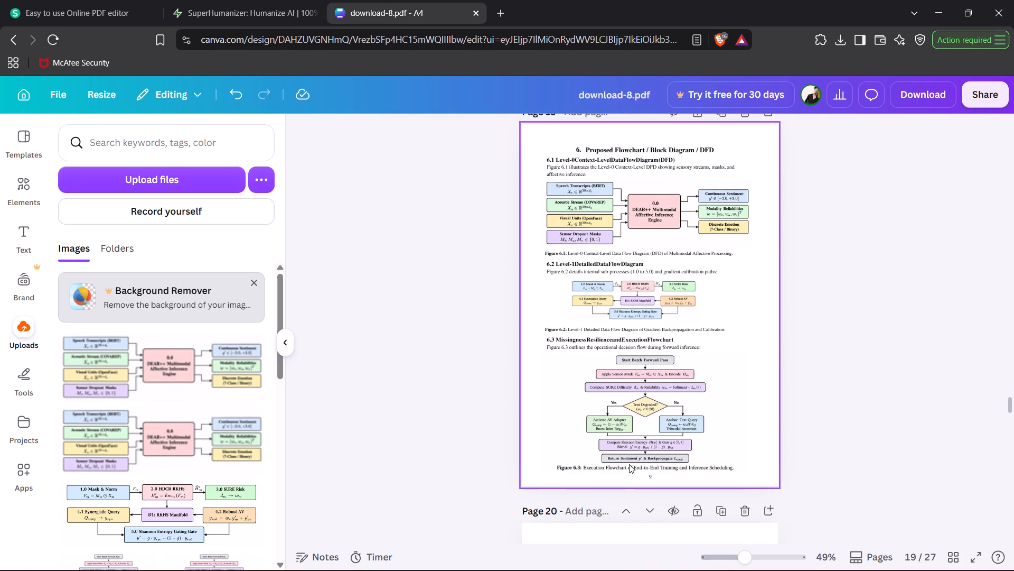
Enlarge the Figure 6.2 caption out to the page's left edge, bringing its text size to about 12.3.
click(574, 327)
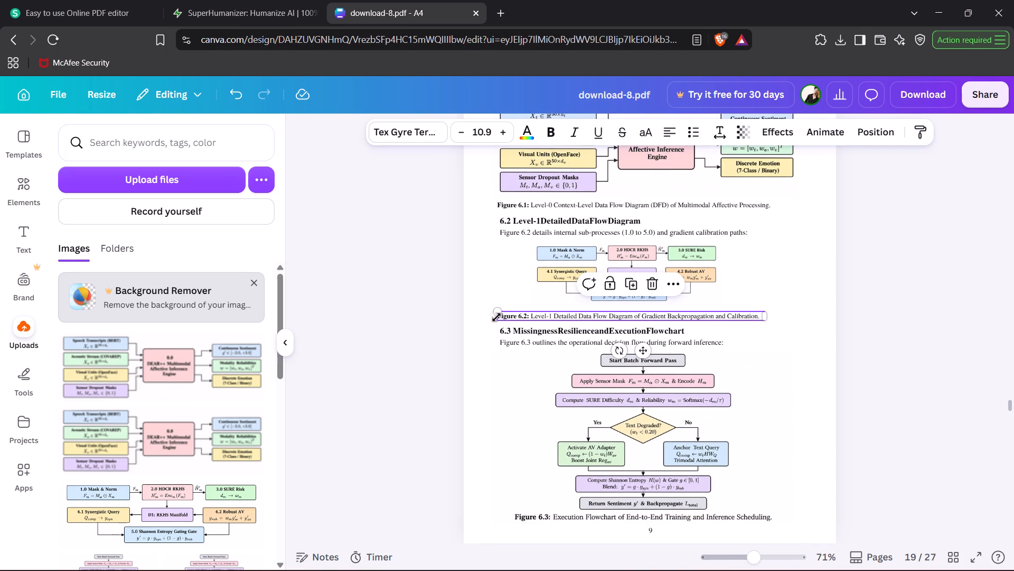
drag(500, 319, 474, 315)
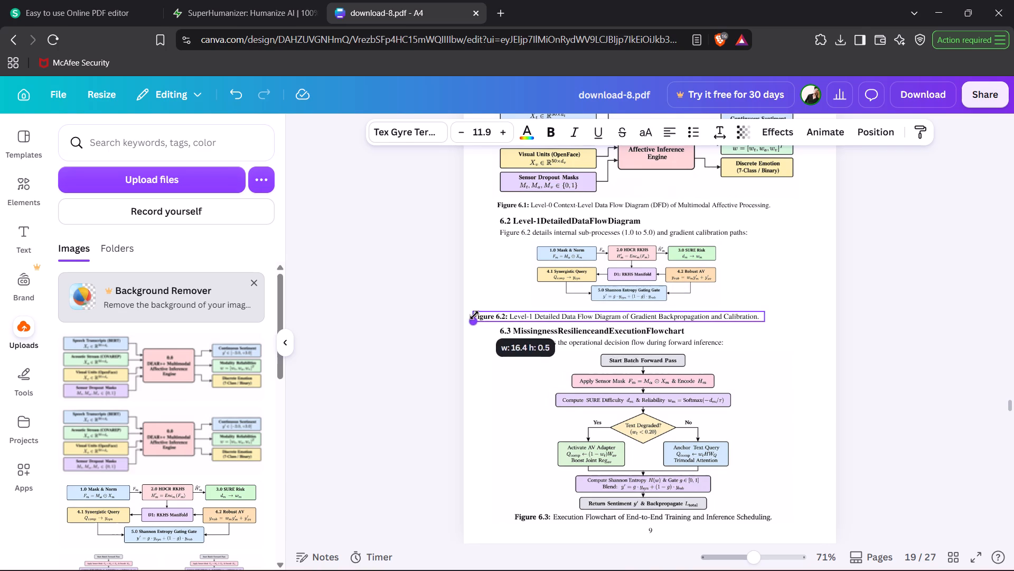
drag(474, 315, 462, 315)
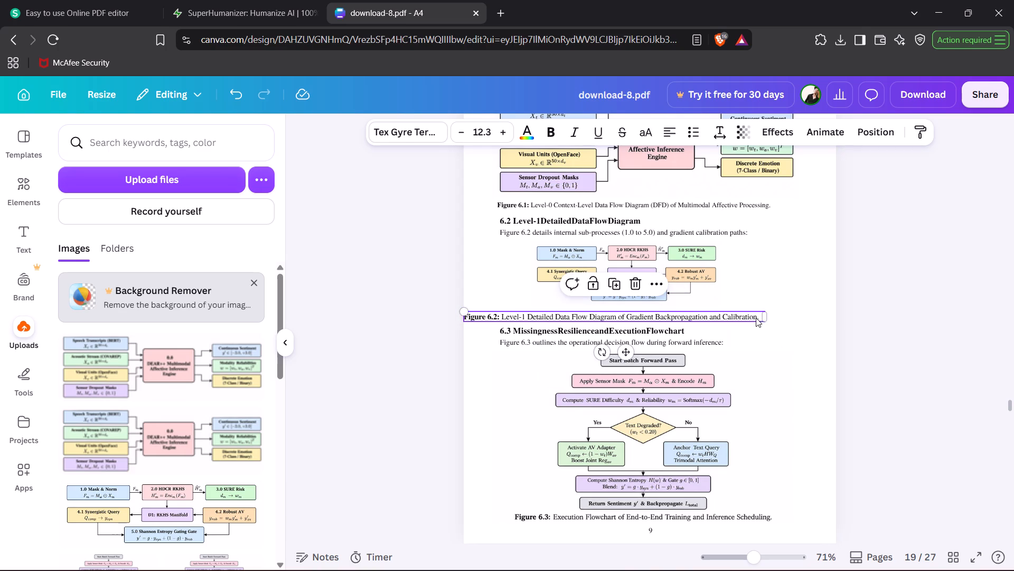
Widen the Figure 6.2 caption's text box out to the page's right edge.
drag(766, 313, 817, 307)
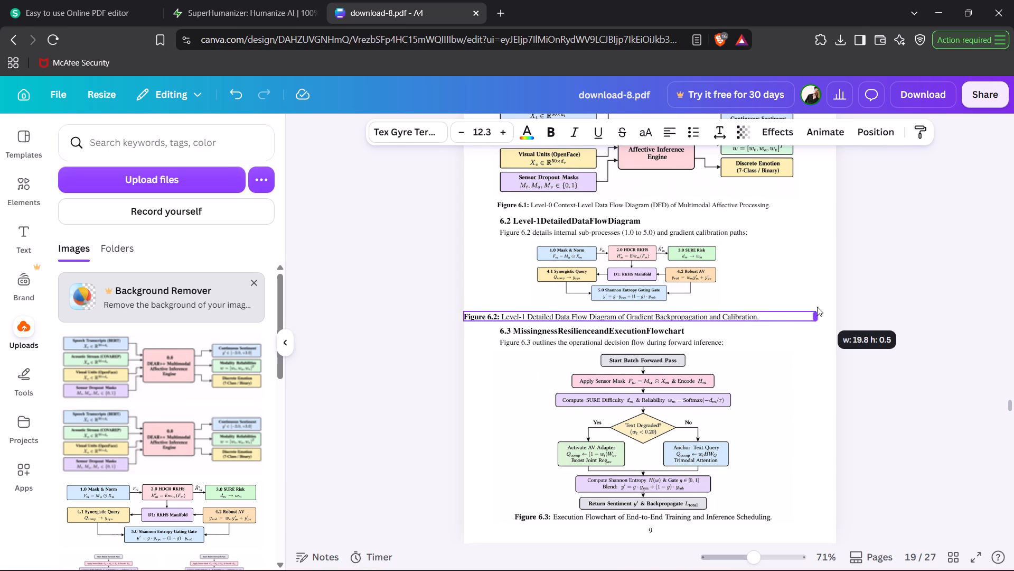
drag(817, 307, 832, 306)
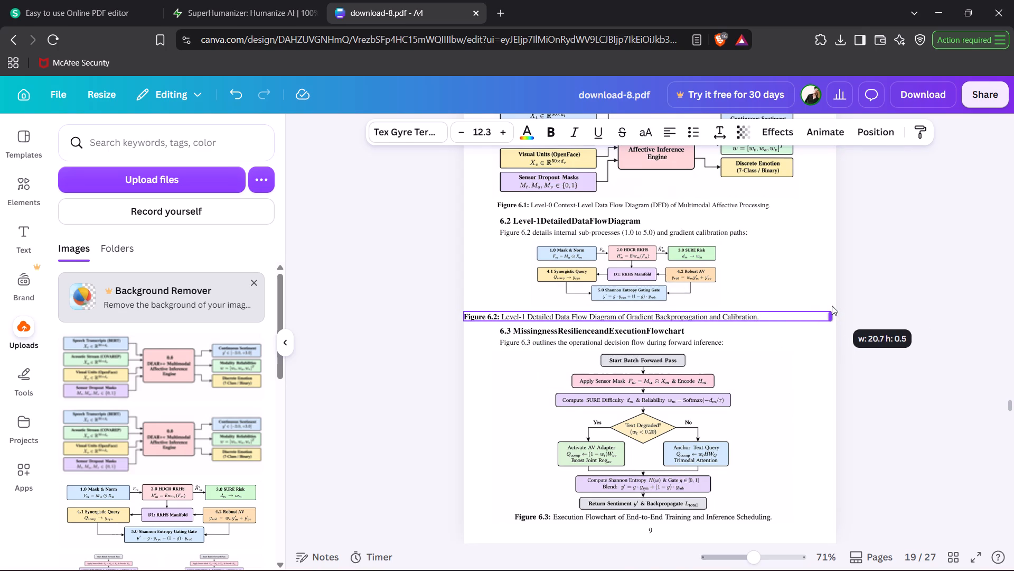
drag(832, 306, 840, 306)
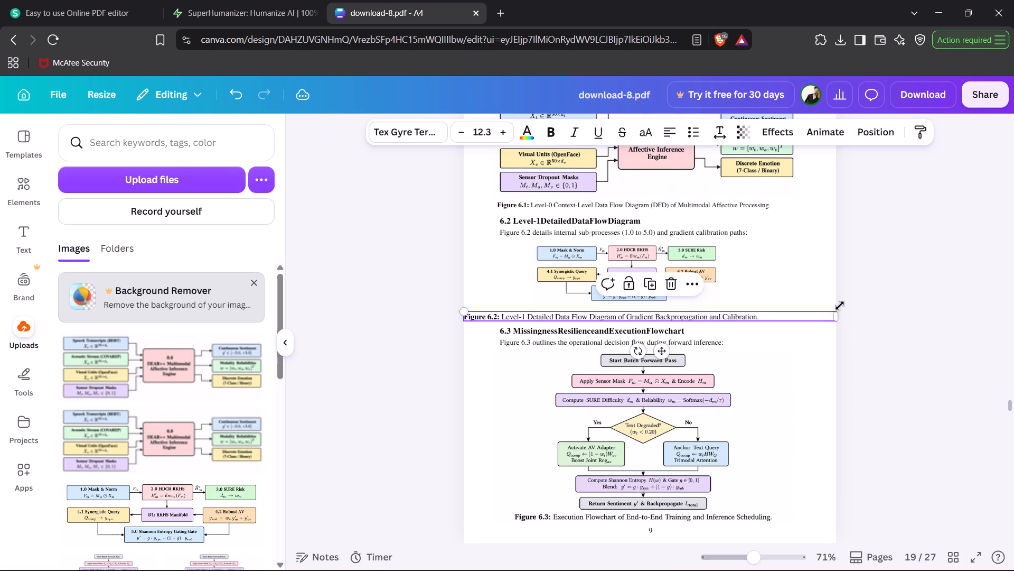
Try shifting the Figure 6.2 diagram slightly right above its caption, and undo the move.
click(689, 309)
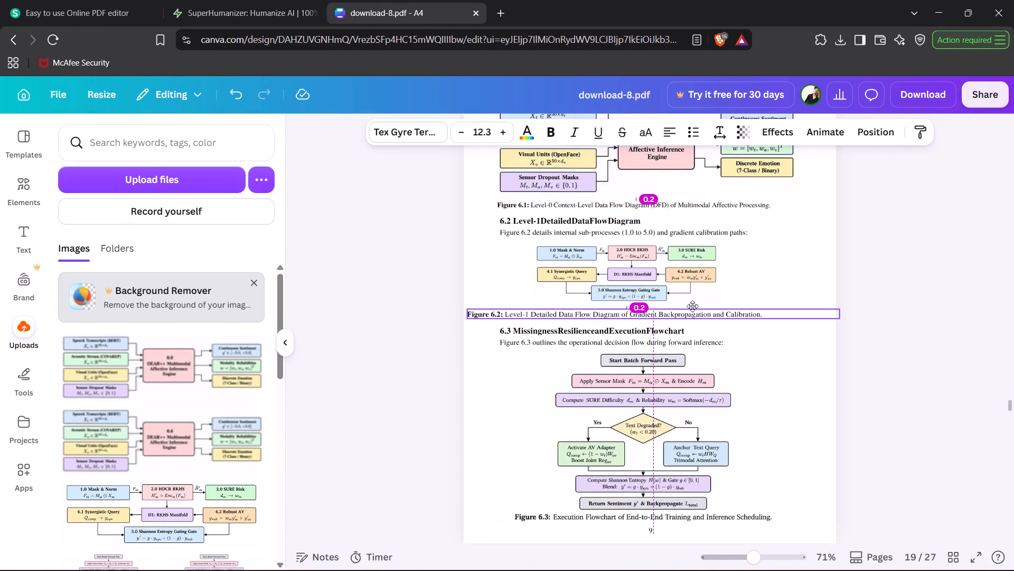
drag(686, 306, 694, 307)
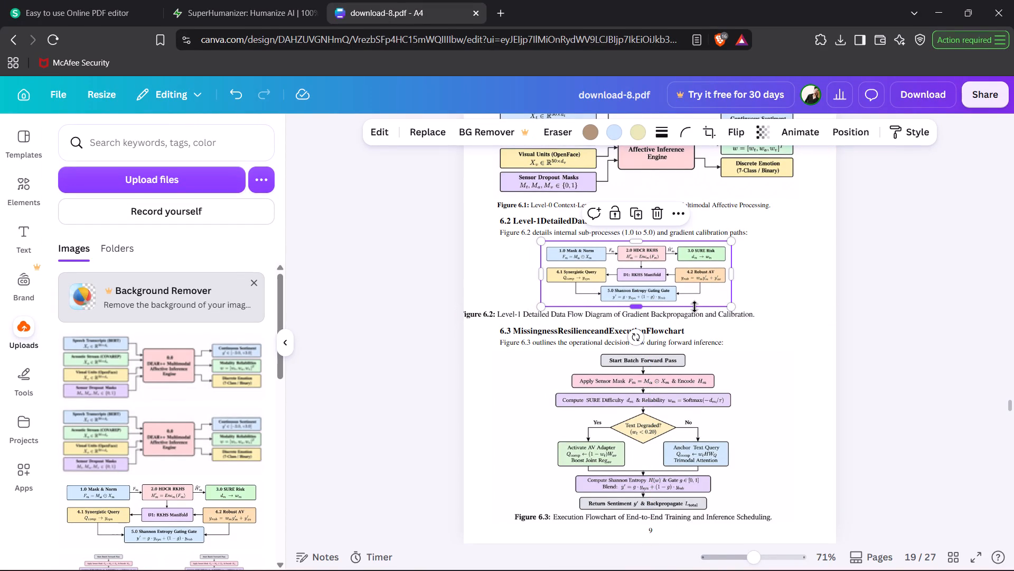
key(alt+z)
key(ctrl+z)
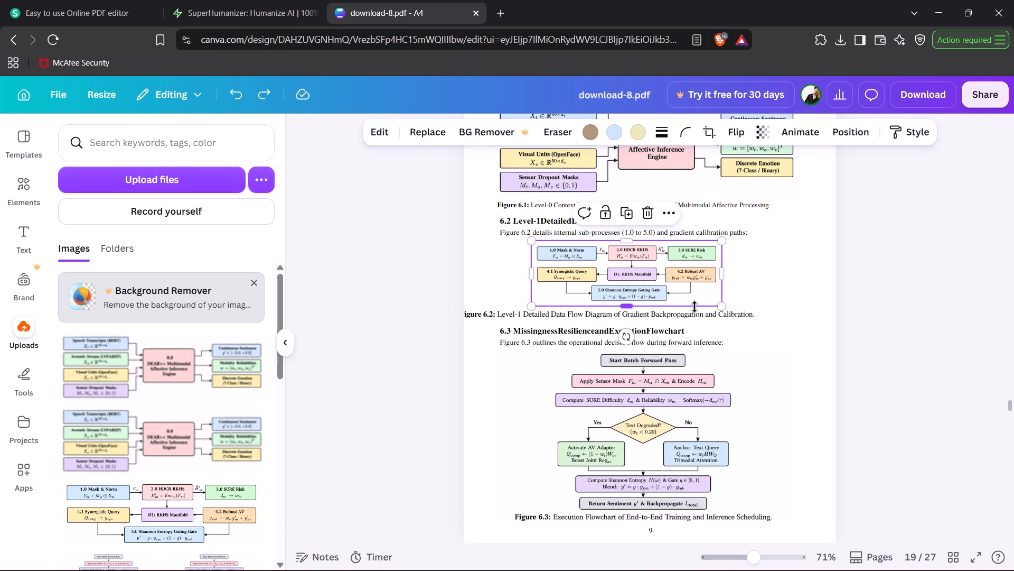
Move the full-width Figure 6.2 caption slightly up, closer beneath its diagram and roughly flush with both page edges.
drag(623, 316, 627, 314)
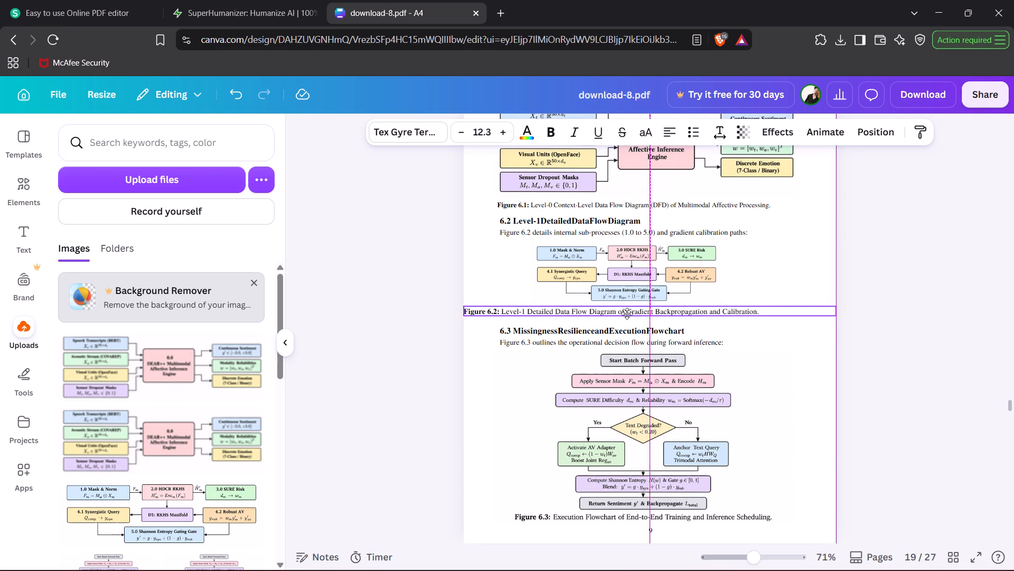
drag(627, 314, 628, 314)
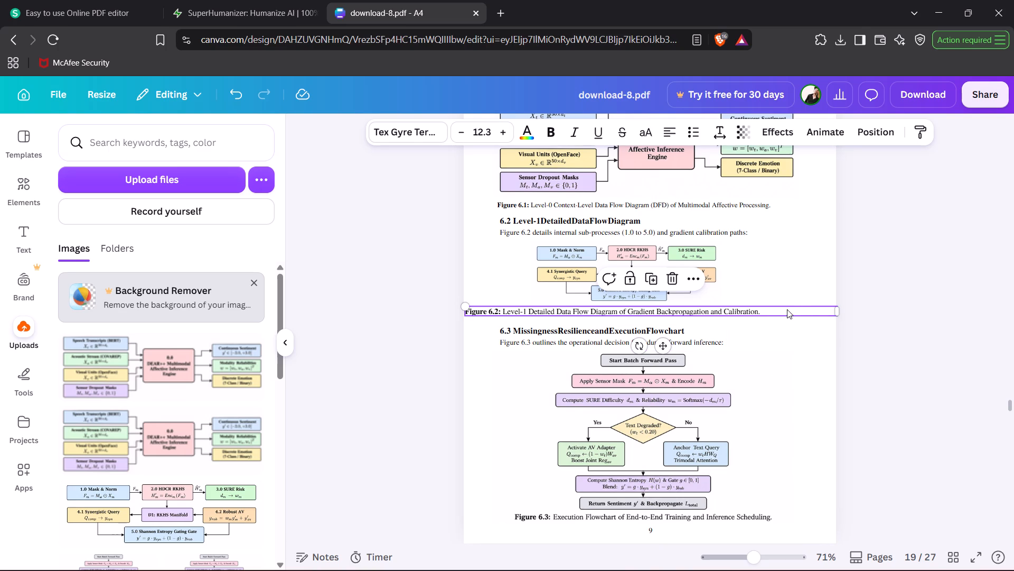
Centre-align the text of the Figure 6.2 caption.
click(762, 310)
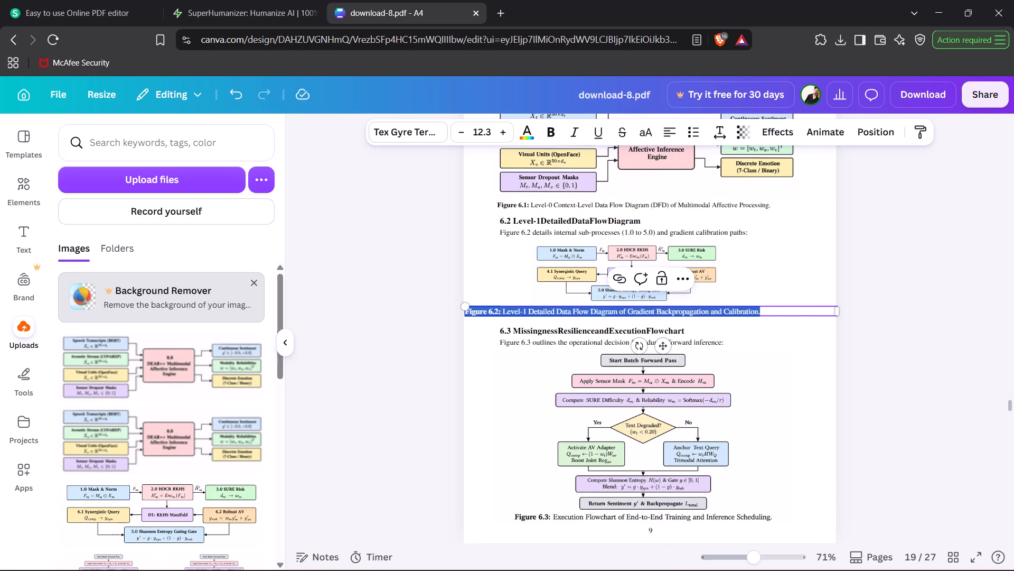
click(739, 309)
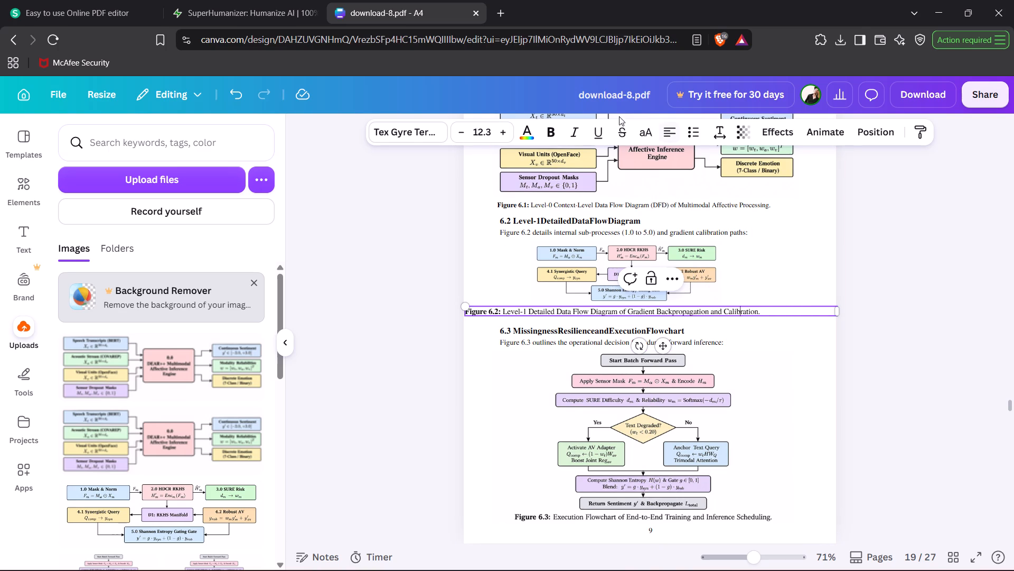
click(679, 137)
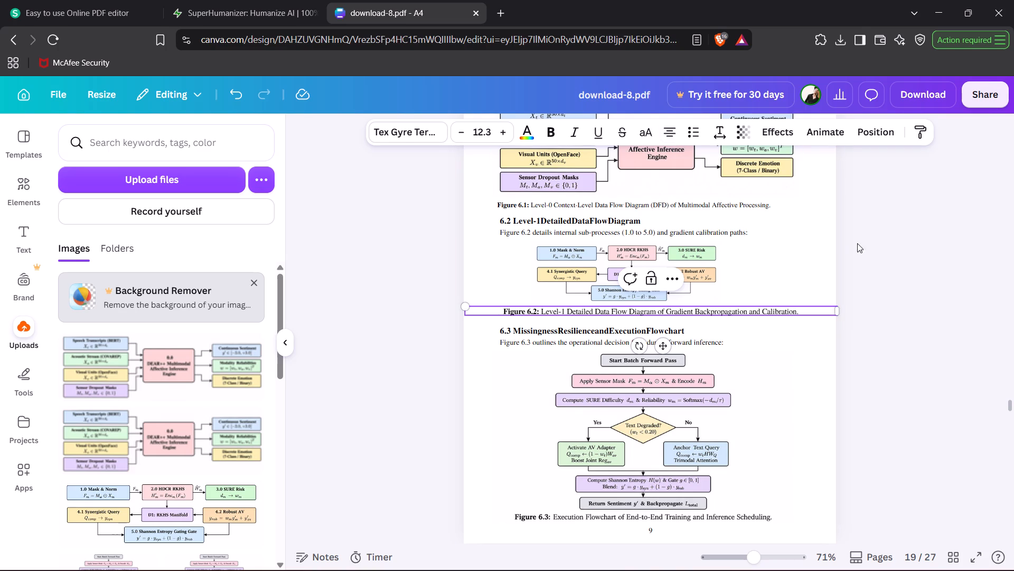
click(878, 262)
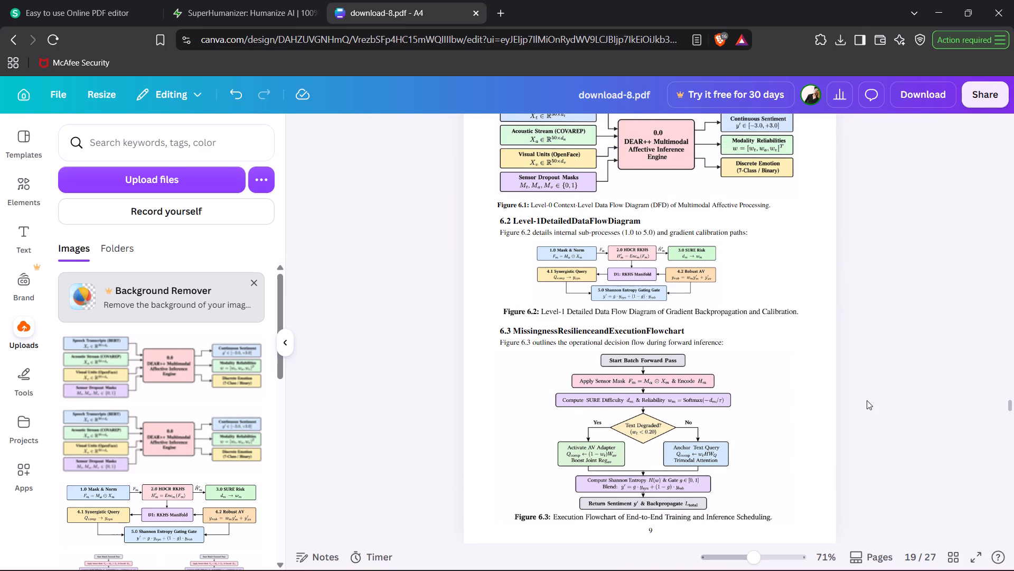
Stretch the Figure 6.1 caption's text box to the full page width, from the left page edge to the right one.
scroll(870, 418, up, 2)
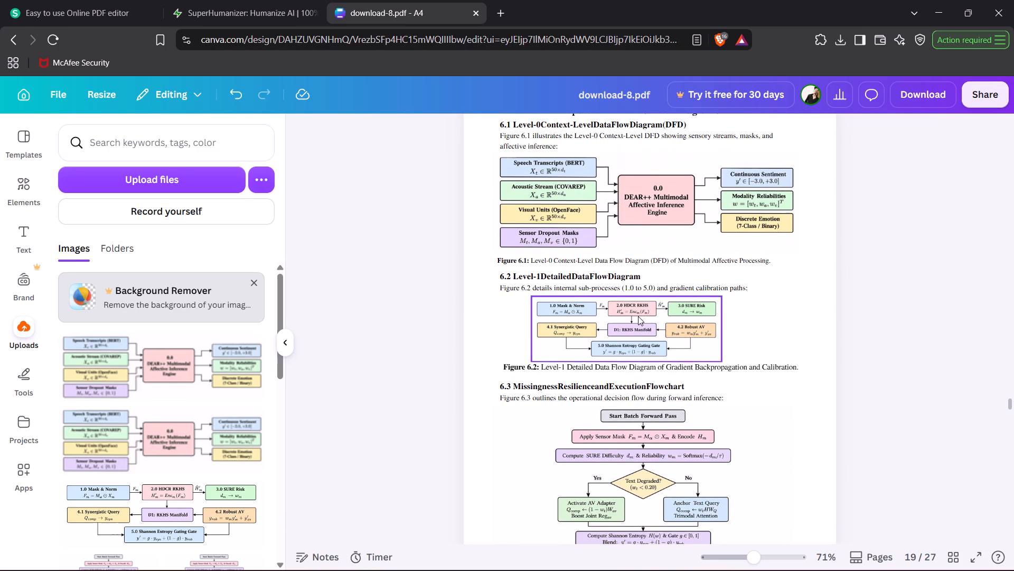
click(627, 258)
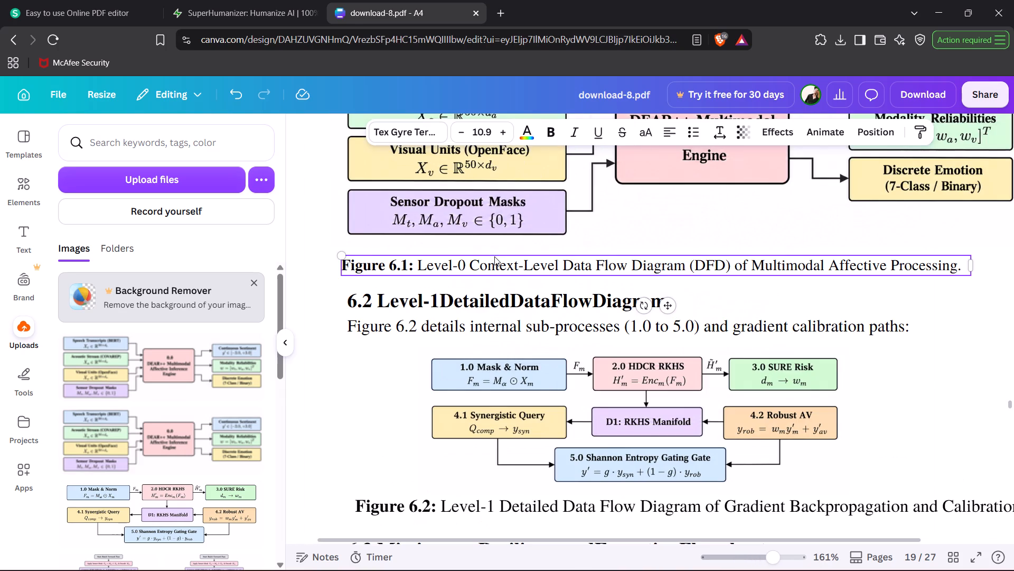
scroll(339, 266, right, 1)
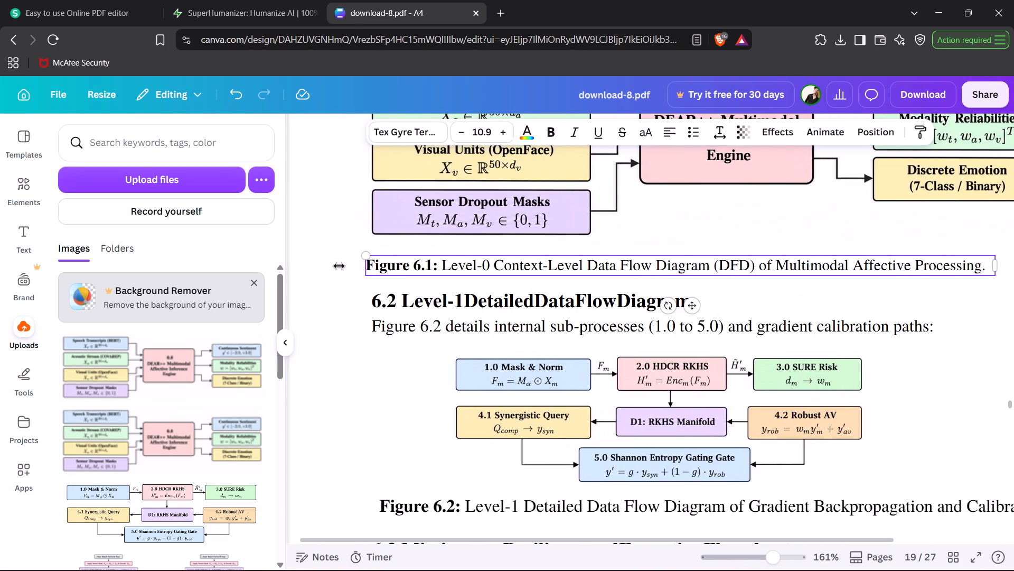
scroll(339, 266, right, 1)
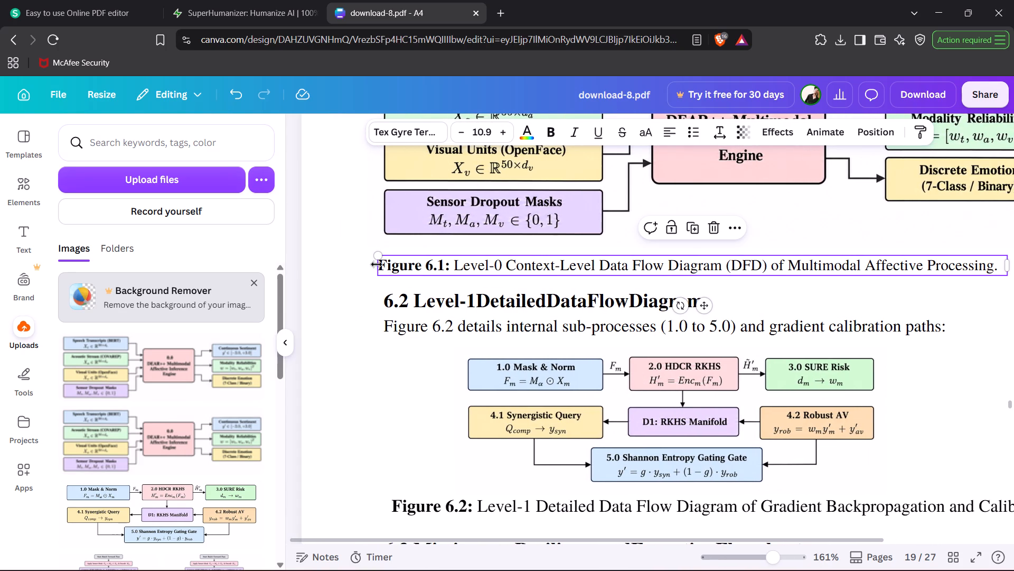
click(374, 262)
drag(374, 262, 301, 256)
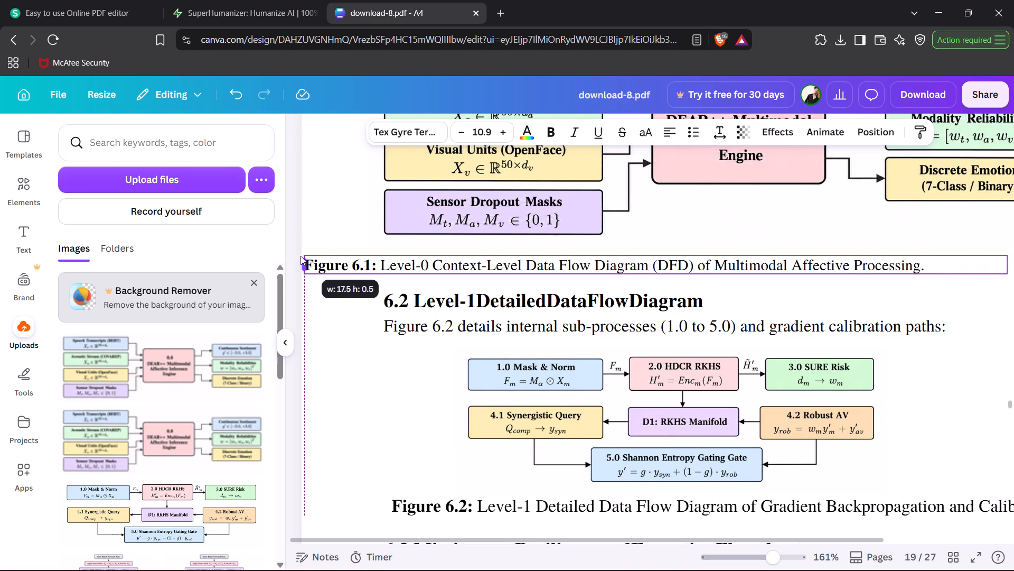
drag(301, 256, 296, 255)
scroll(502, 311, left, 4)
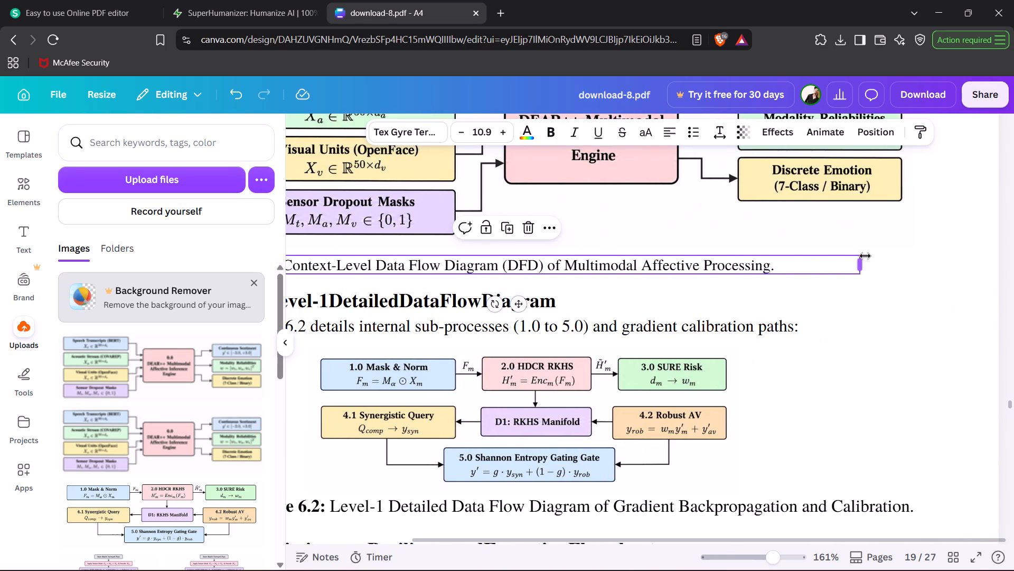
drag(865, 256, 1013, 256)
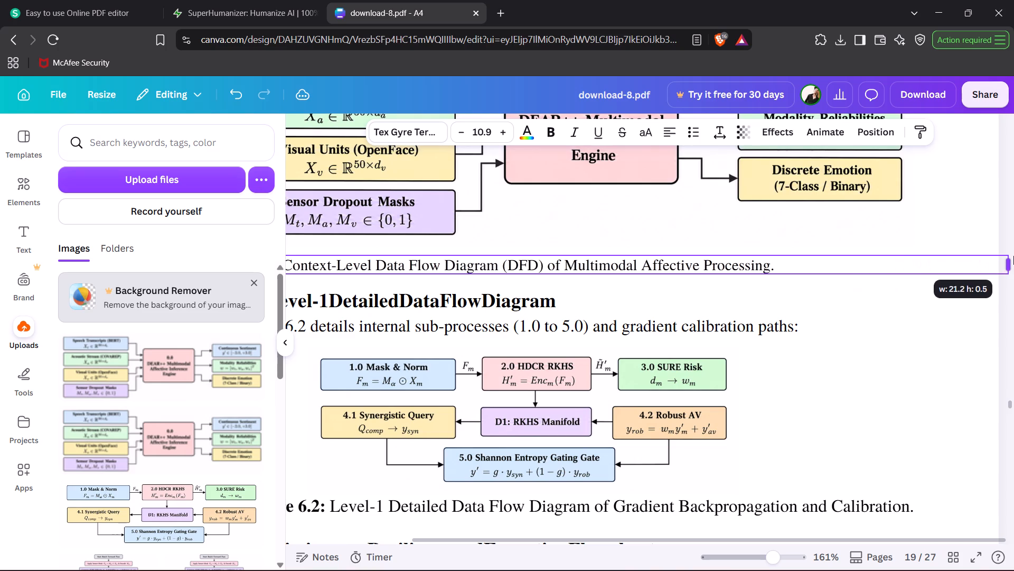
drag(1013, 256, 991, 256)
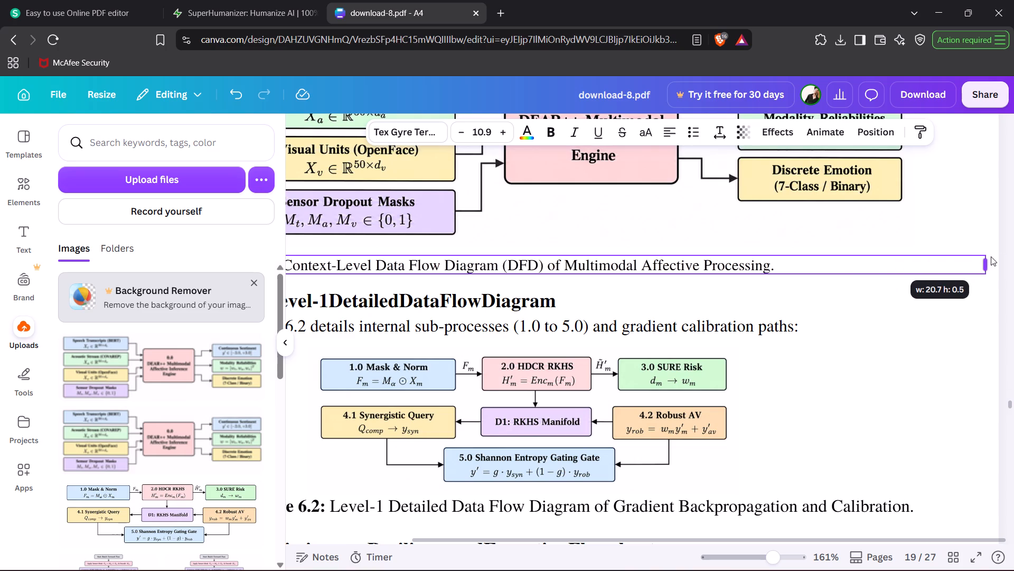
drag(991, 256, 1001, 258)
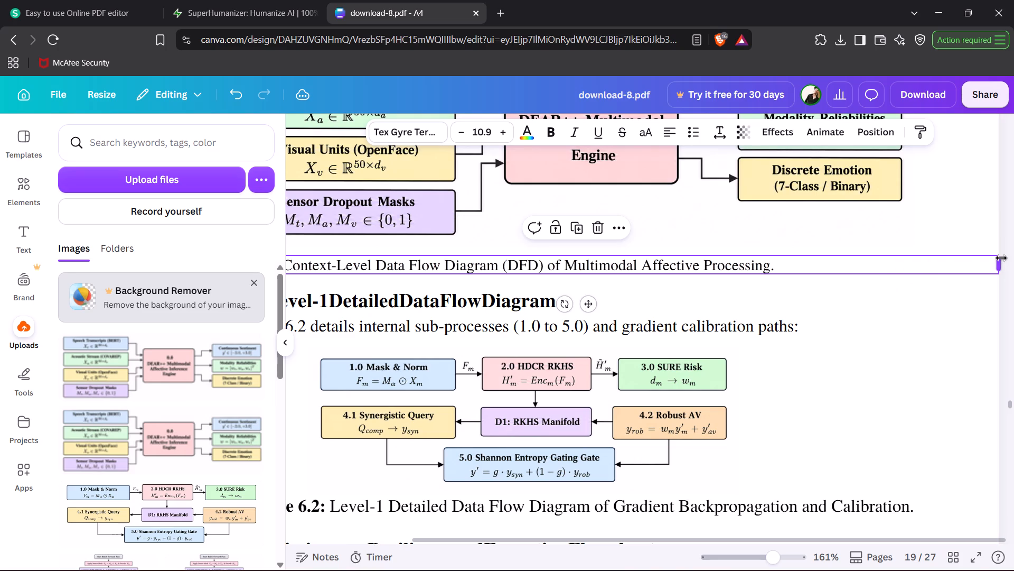
Centre-align the text of the Figure 6.1 caption.
click(659, 133)
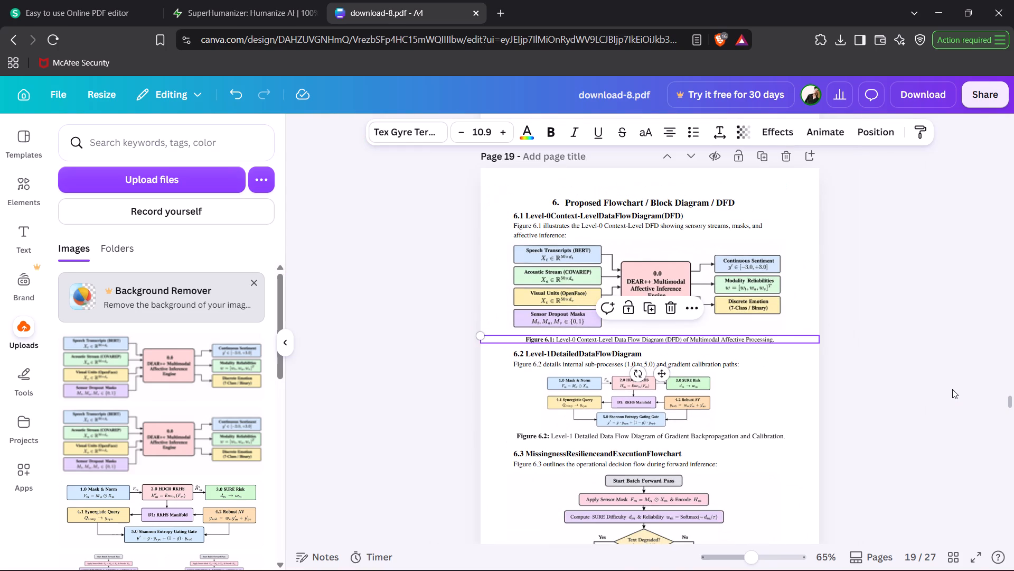
click(952, 389)
Review the remaining report pages from page 19 through page 27 for layout and text-spacing problems.
scroll(806, 410, down, 1)
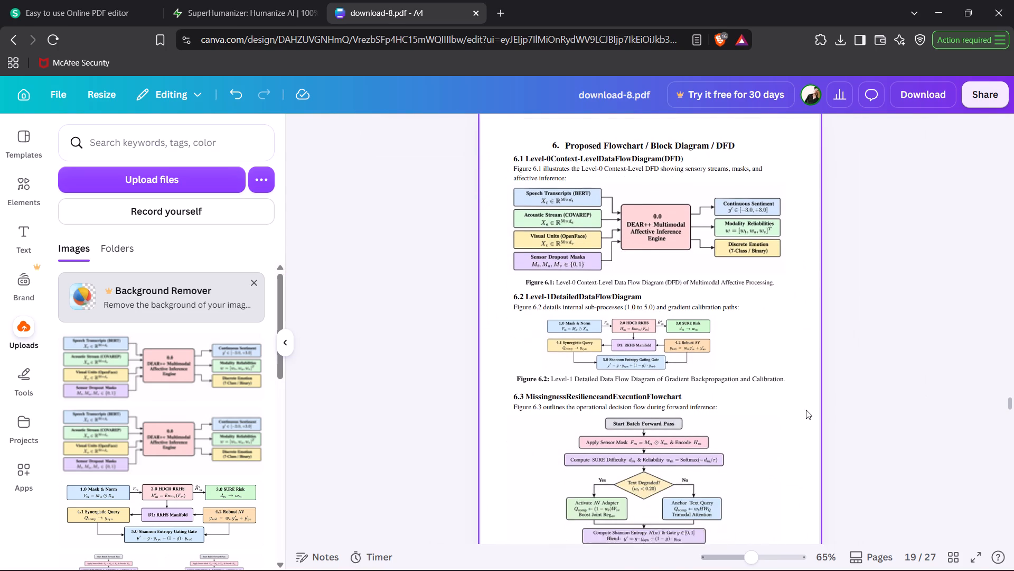
scroll(806, 410, down, 2)
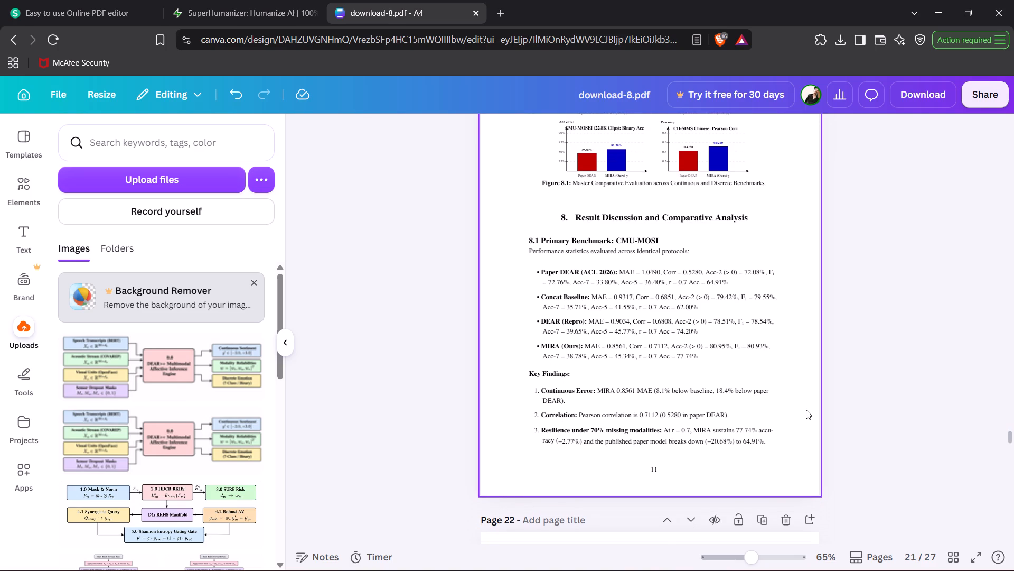
scroll(806, 410, down, 2)
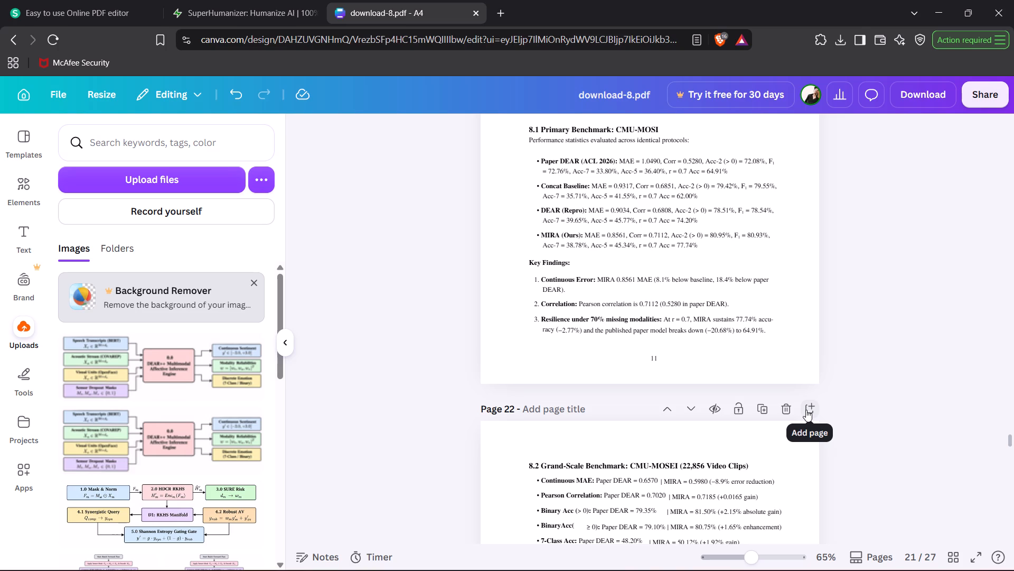
scroll(912, 257, down, 1)
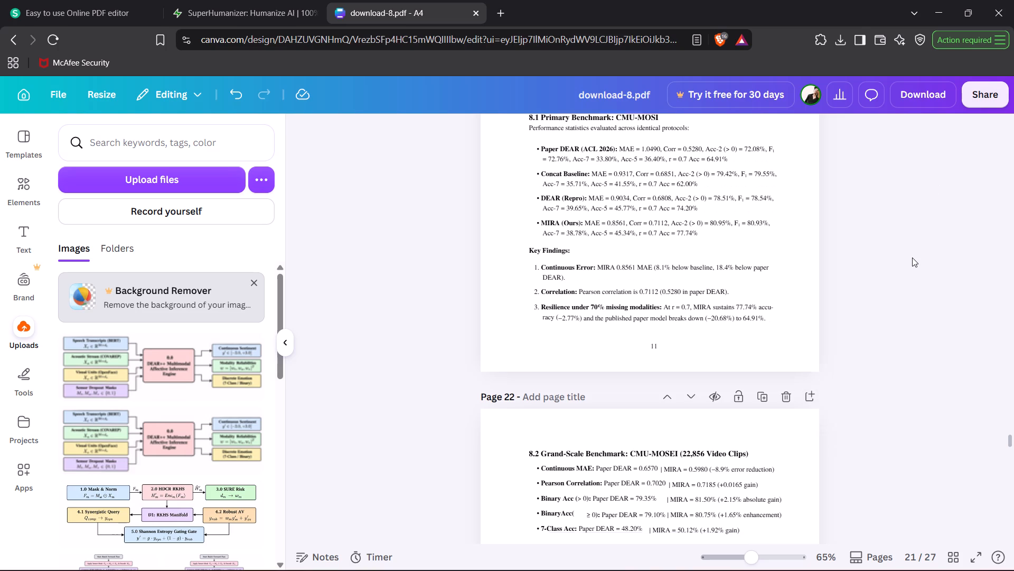
scroll(912, 257, down, 1)
scroll(867, 381, down, 4)
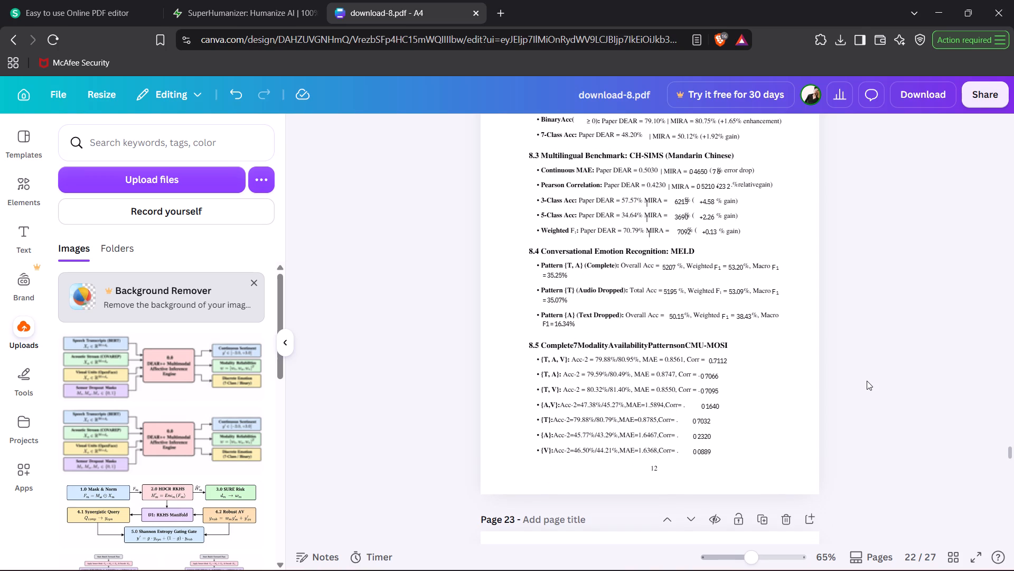
scroll(867, 381, down, 2)
click(861, 172)
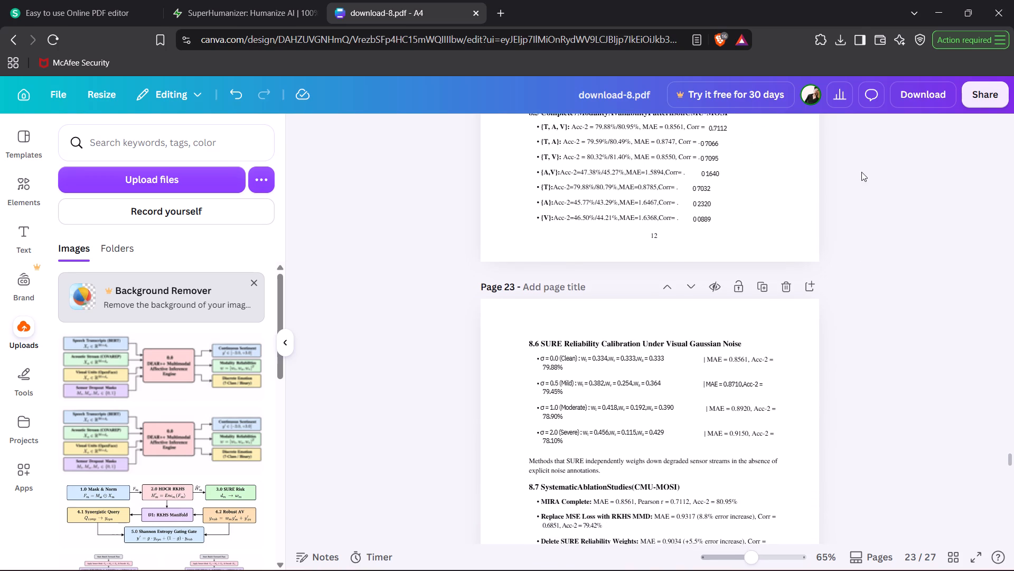
scroll(861, 172, down, 1)
scroll(850, 255, down, 3)
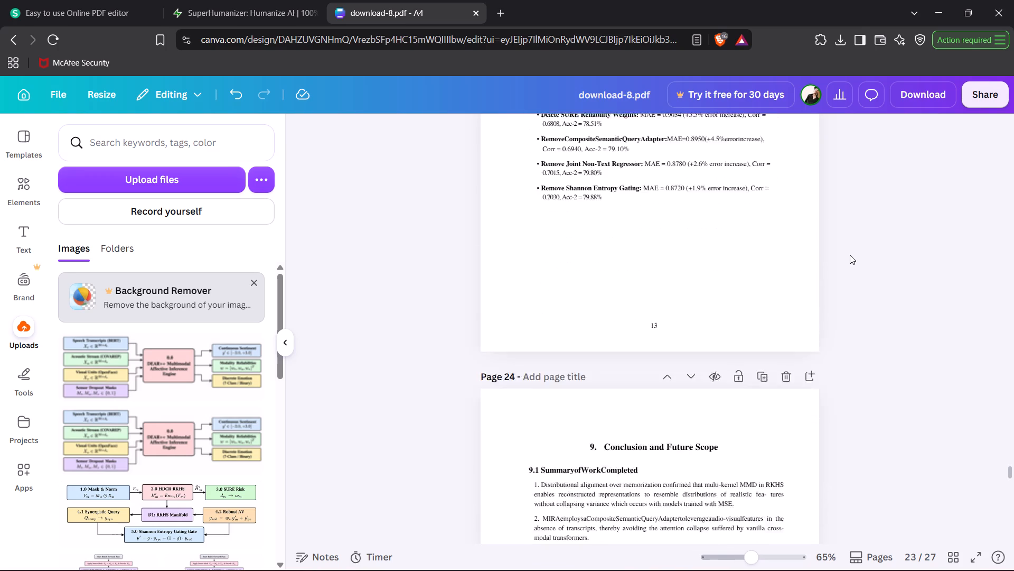
scroll(850, 255, down, 3)
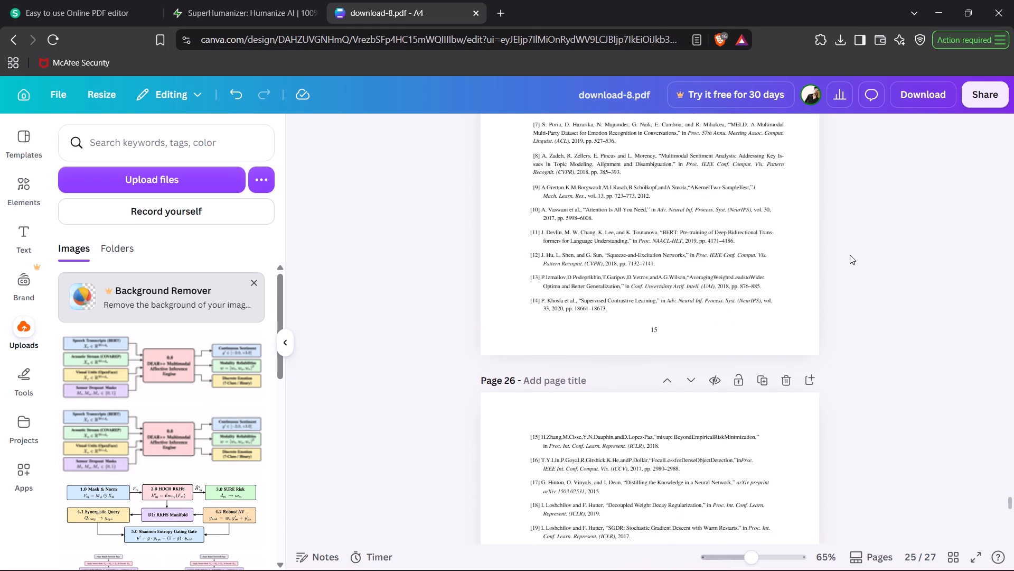
scroll(850, 255, down, 2)
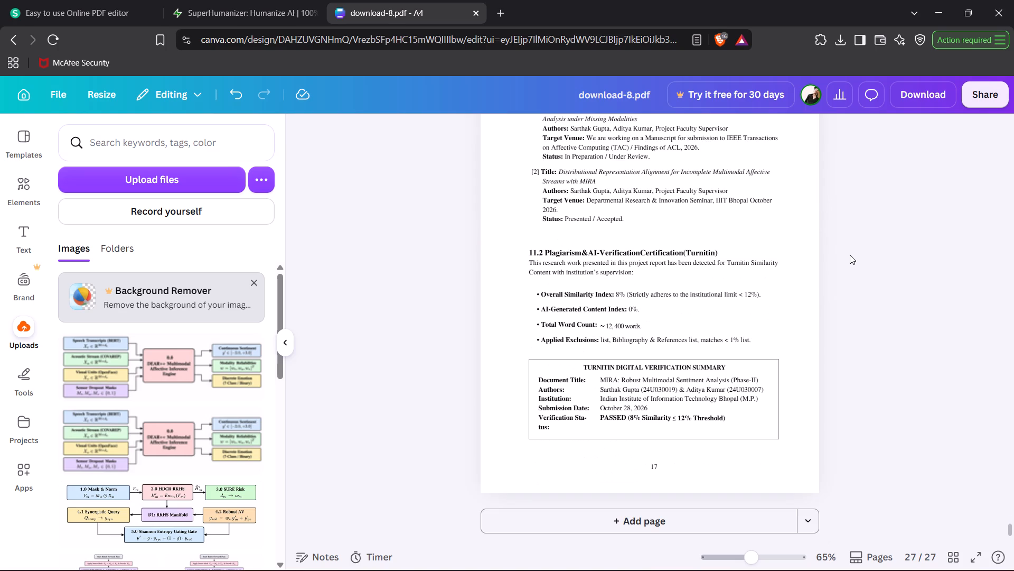
Look back through the report from page 27 to page 19, checking section headings, text spacing and figure captions.
scroll(850, 255, up, 2)
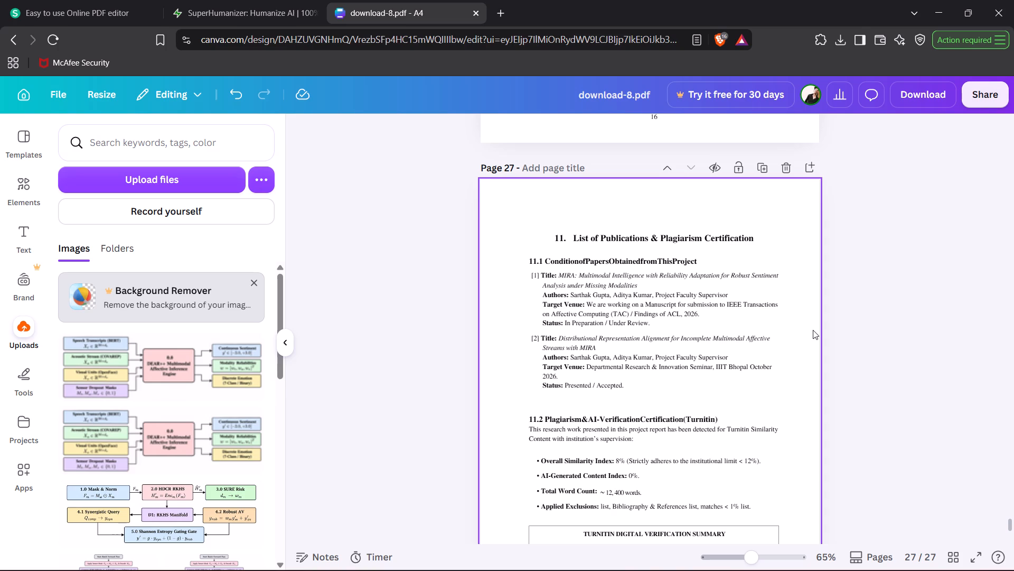
click(568, 256)
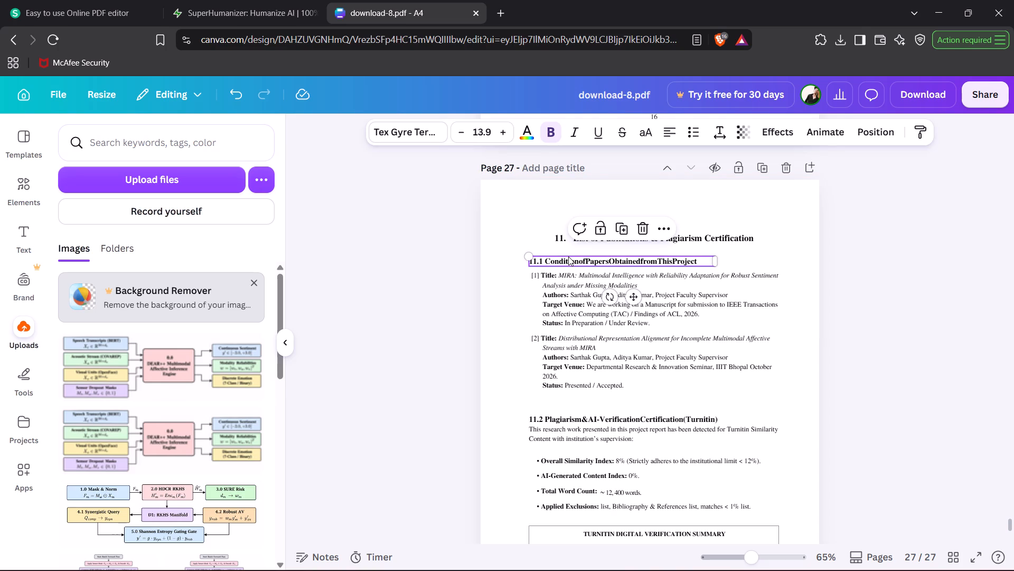
click(908, 359)
scroll(922, 425, up, 1)
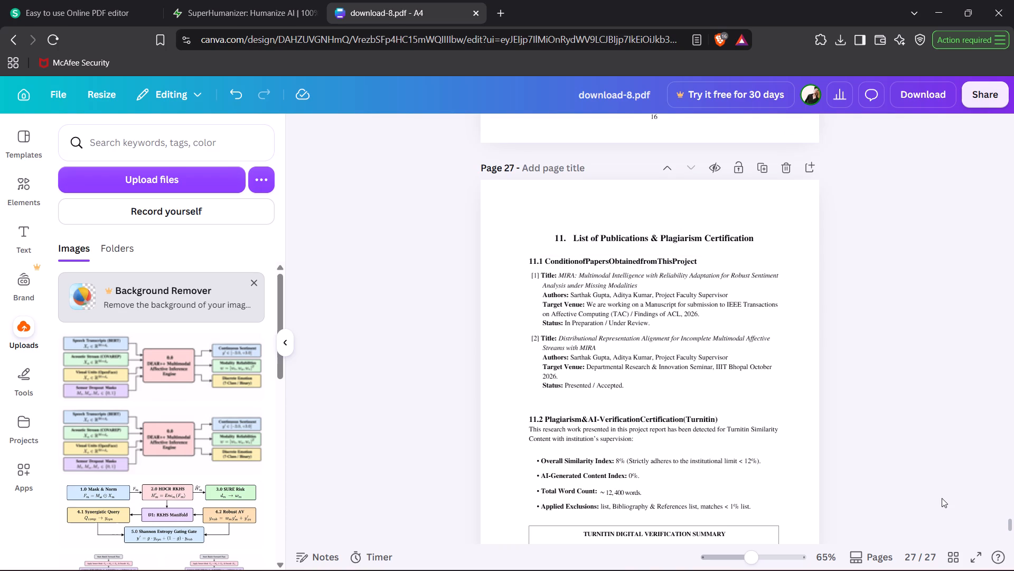
scroll(942, 498, up, 1)
scroll(925, 355, up, 6)
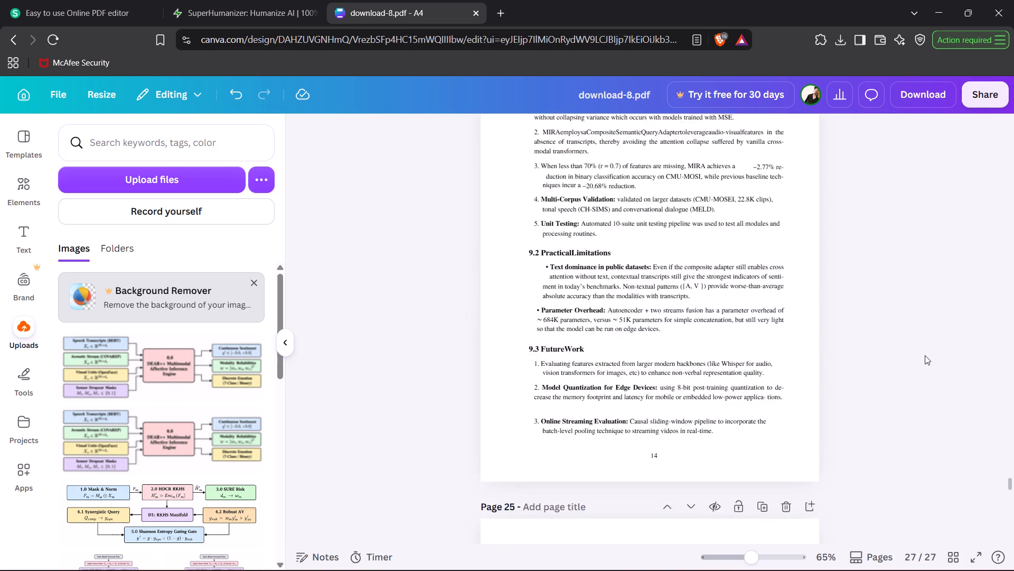
scroll(925, 355, up, 3)
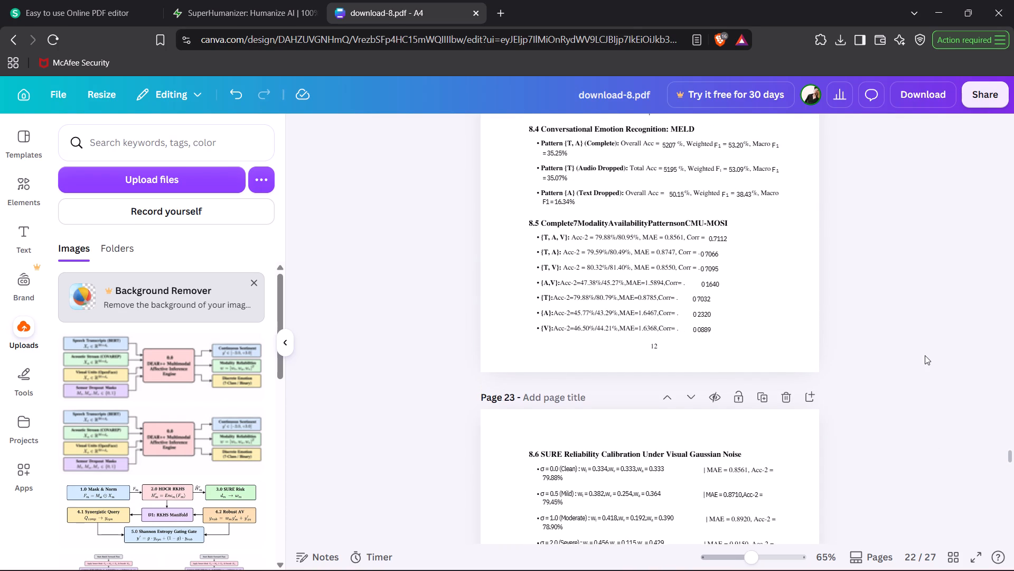
scroll(925, 355, up, 3)
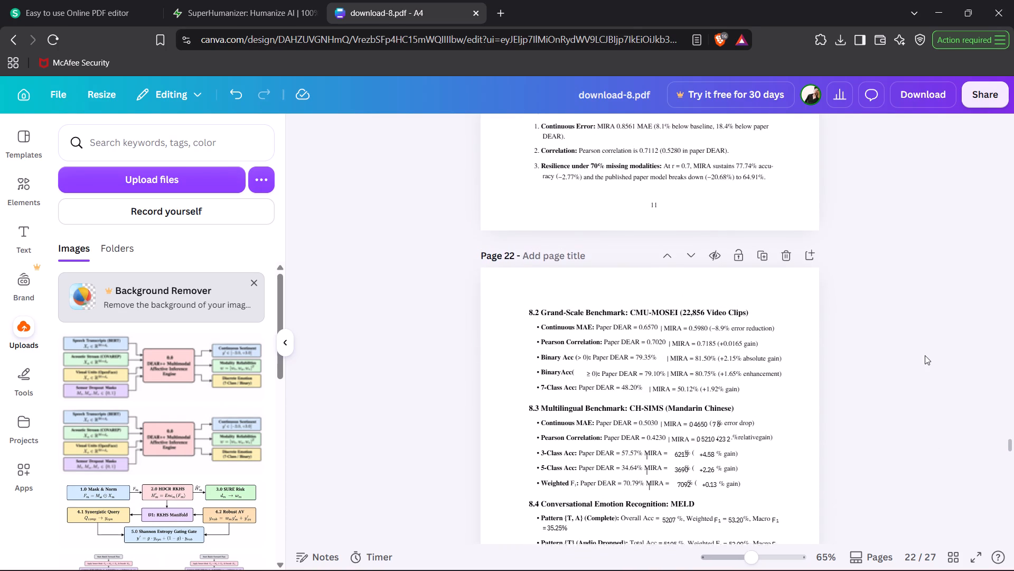
scroll(925, 355, up, 4)
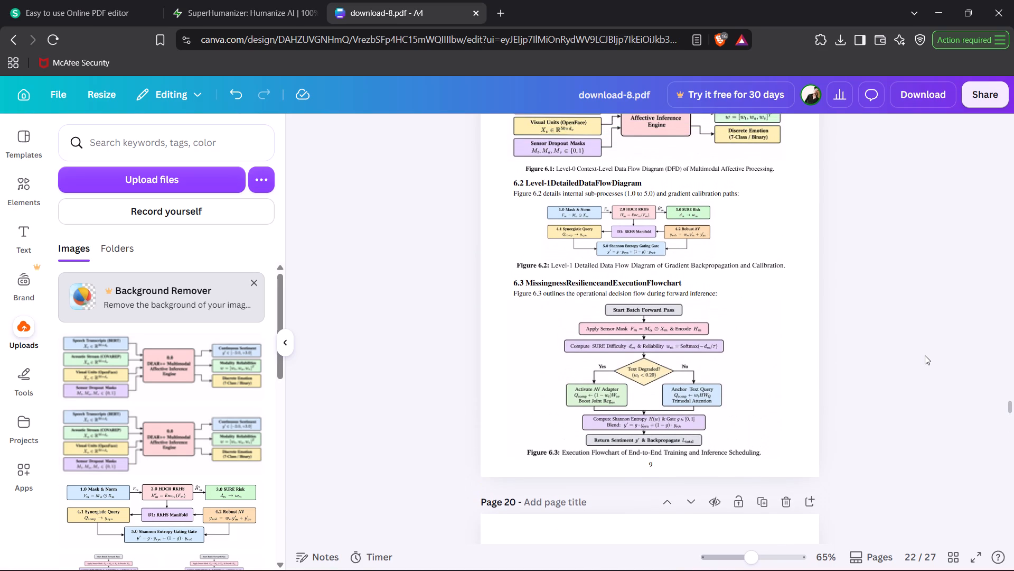
scroll(925, 355, up, 2)
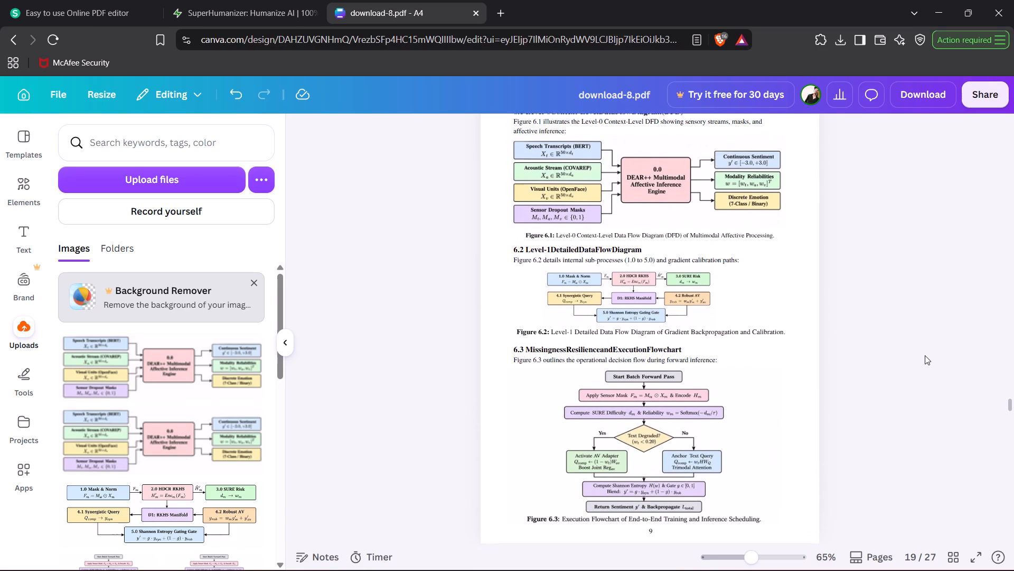
scroll(925, 355, up, 1)
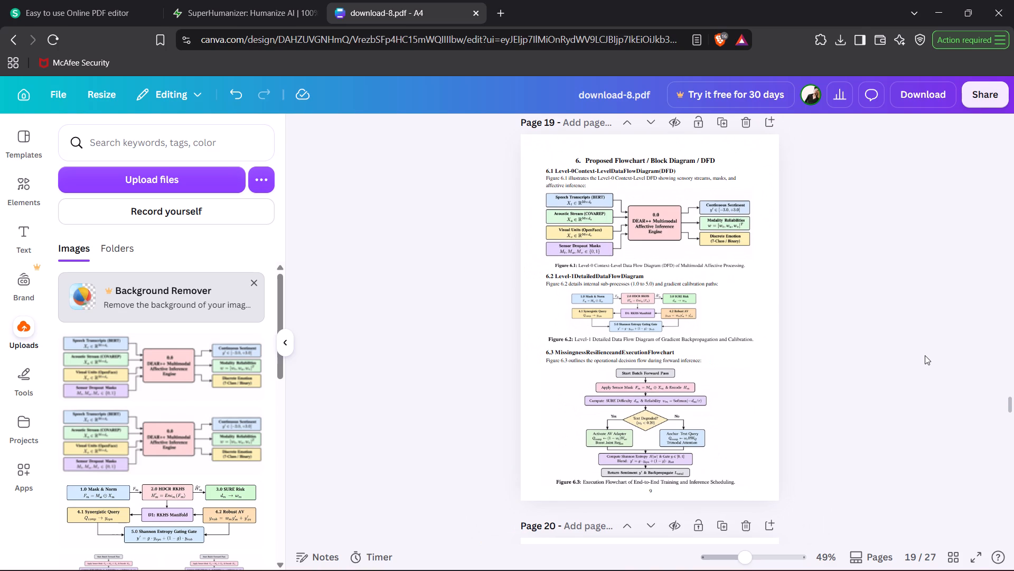
Compare the font sizes of the Figure 6.1 and 6.2 captions on page 19 and set the Figure 6.1 caption to 11.5.
click(675, 265)
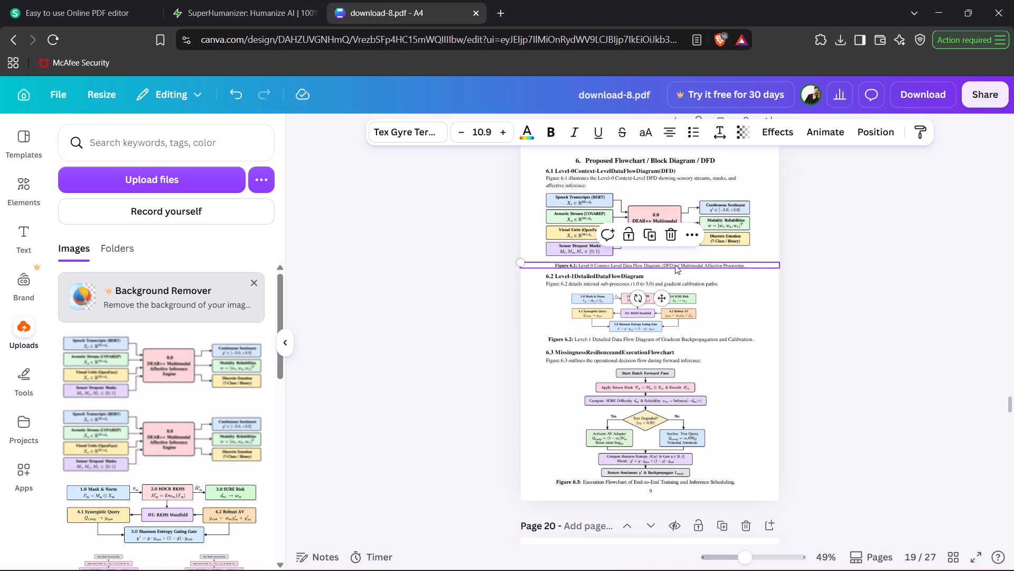
click(608, 341)
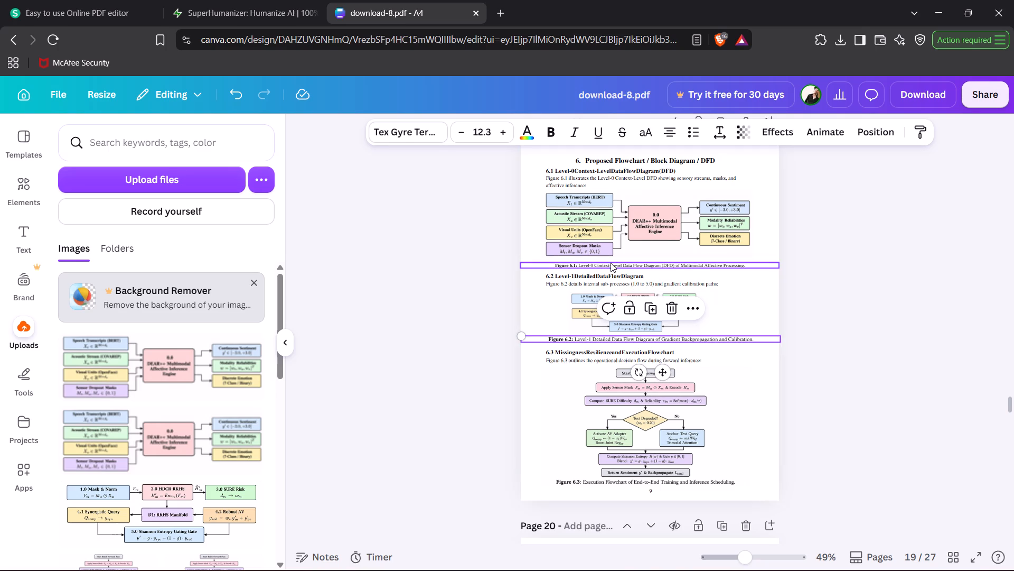
click(611, 263)
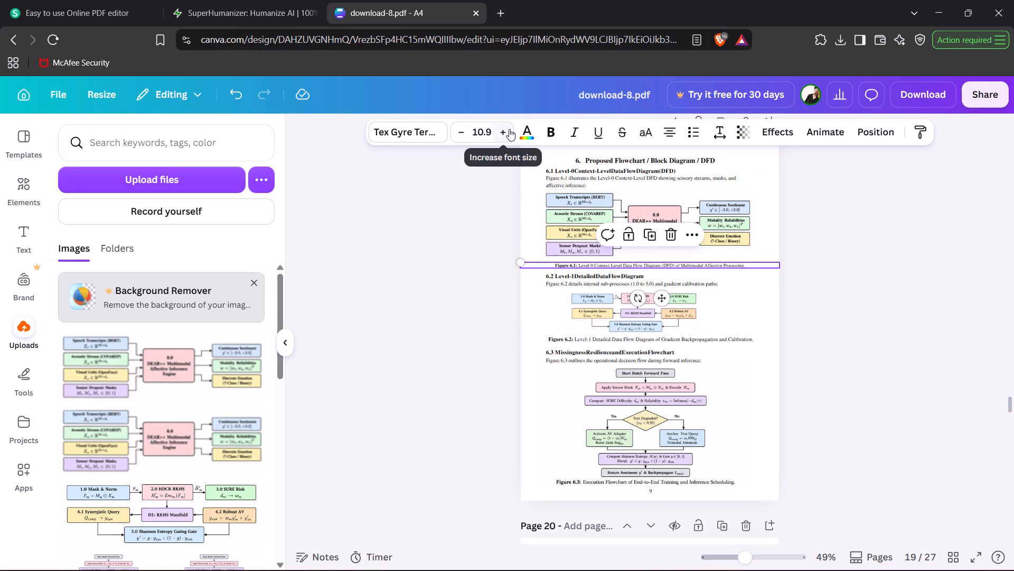
click(509, 129)
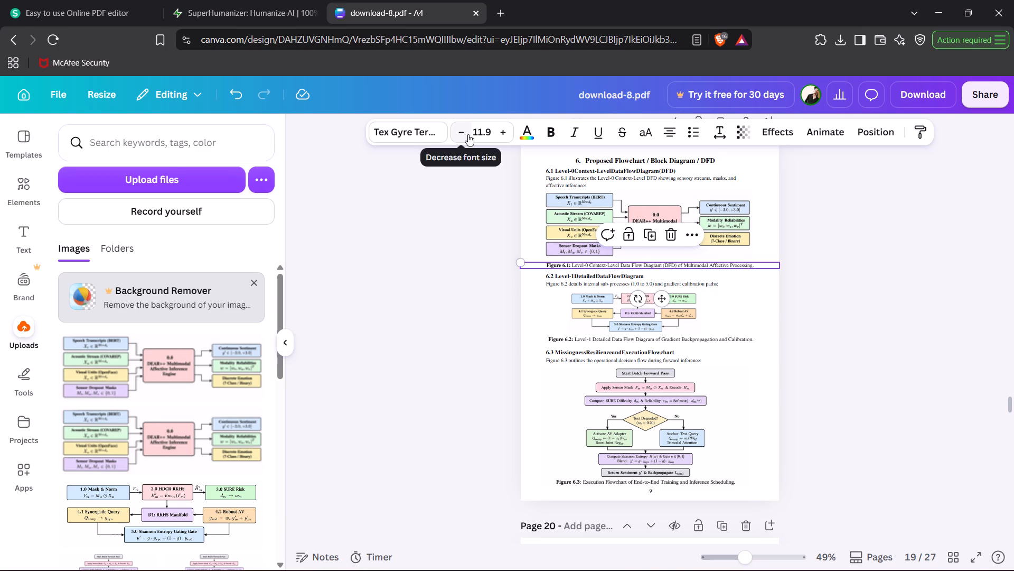
click(468, 134)
click(479, 131)
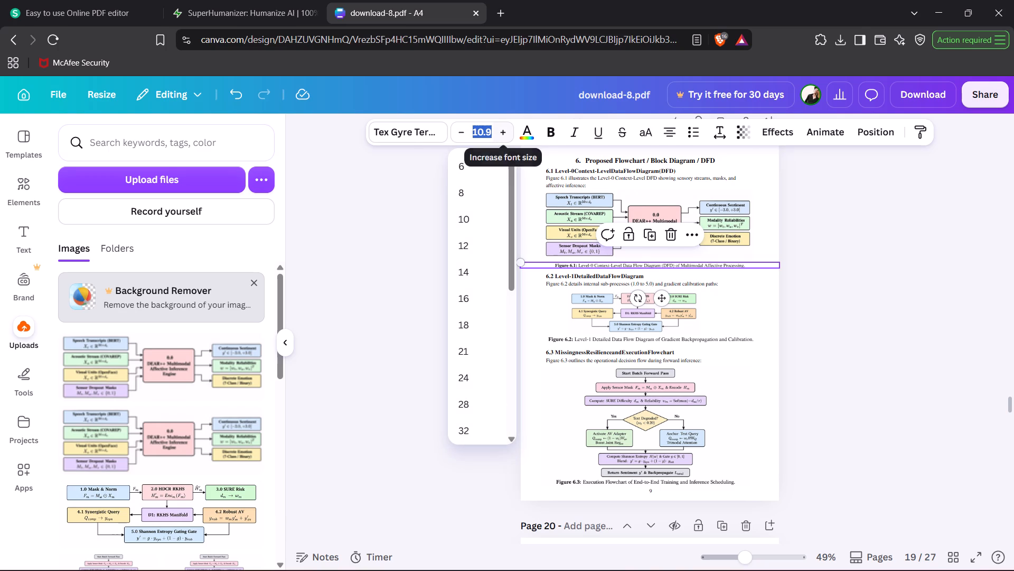
click(491, 131)
click(491, 131)
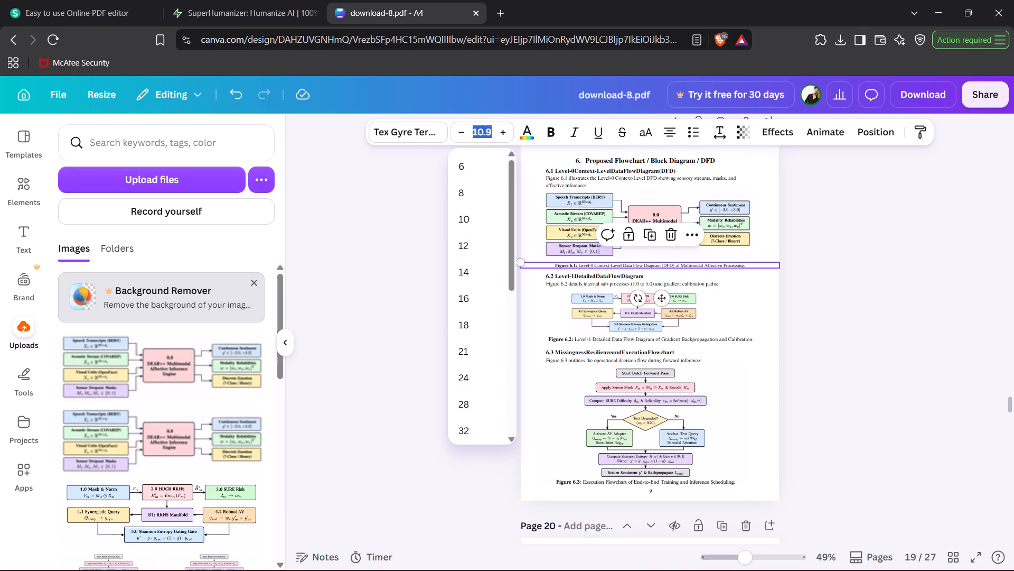
key(BackSpace)
text(11)
text(.5)
key(Return)
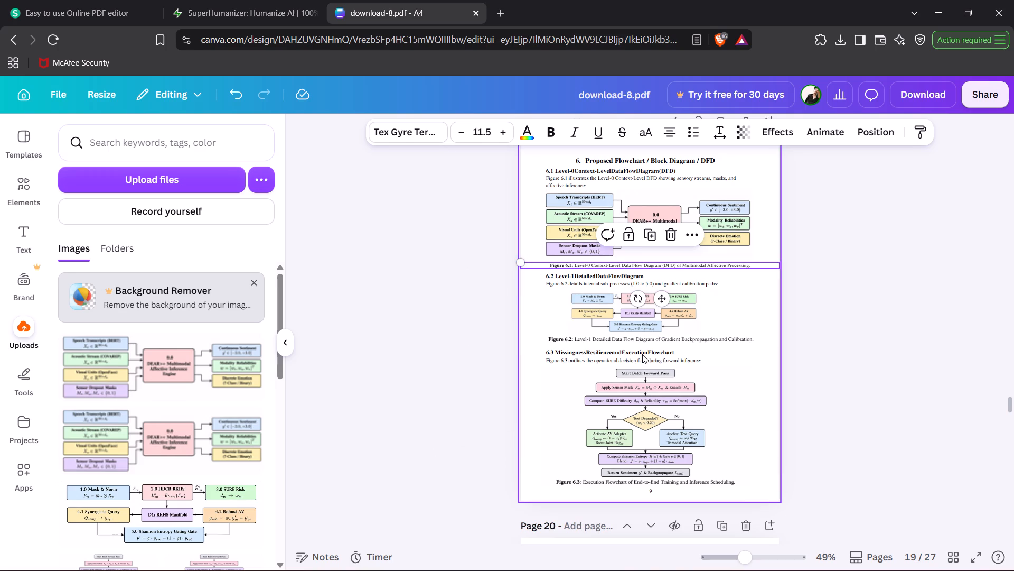
Set the Figure 6.2 caption's font size to 11.5 to match the Figure 6.1 caption.
click(651, 339)
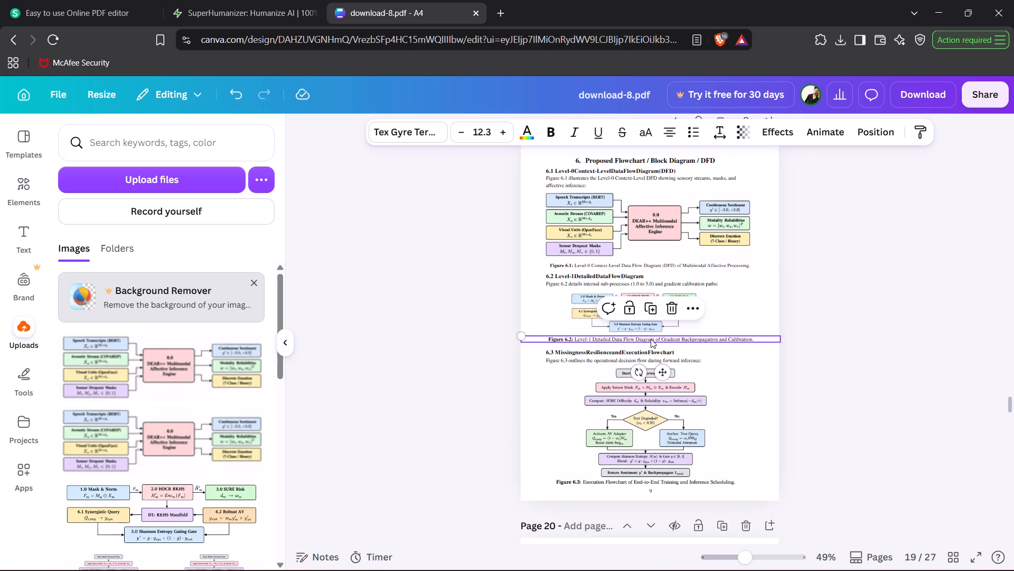
click(491, 127)
key(BackSpace)
text(11)
text(.5)
key(Return)
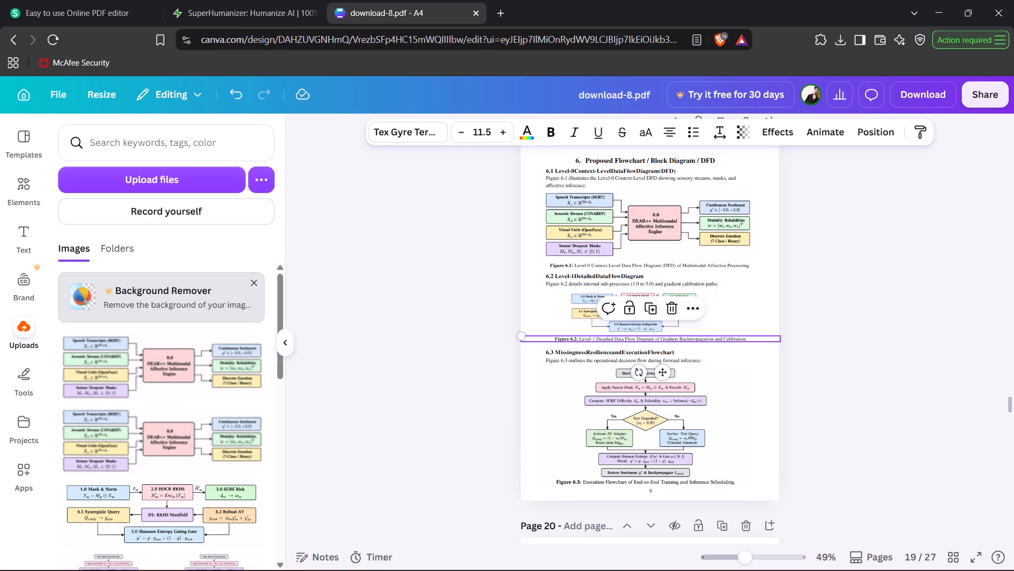
Move the Figure 6.3 flowchart image slightly upward and centre it horizontally on page 19.
click(686, 478)
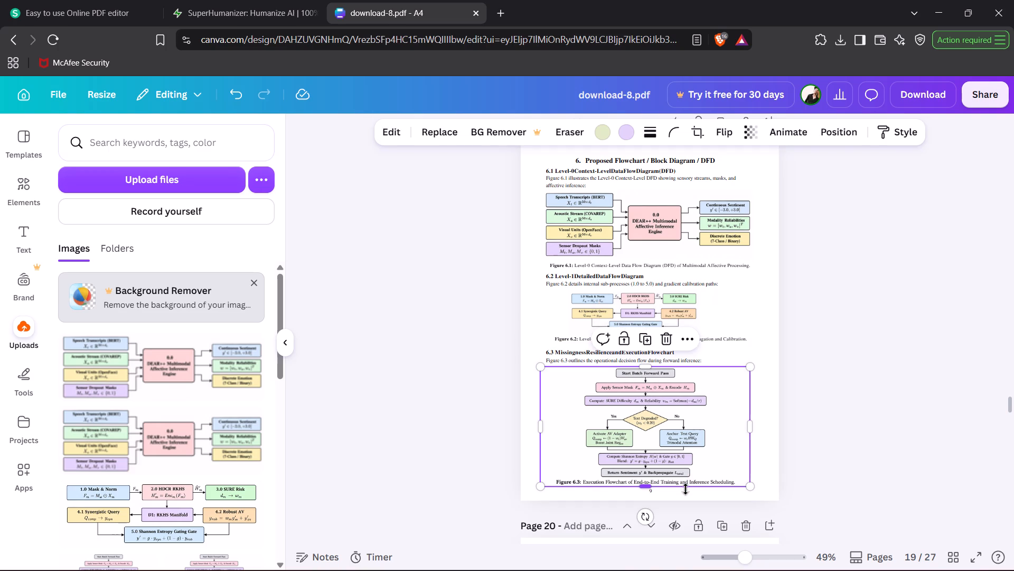
click(886, 497)
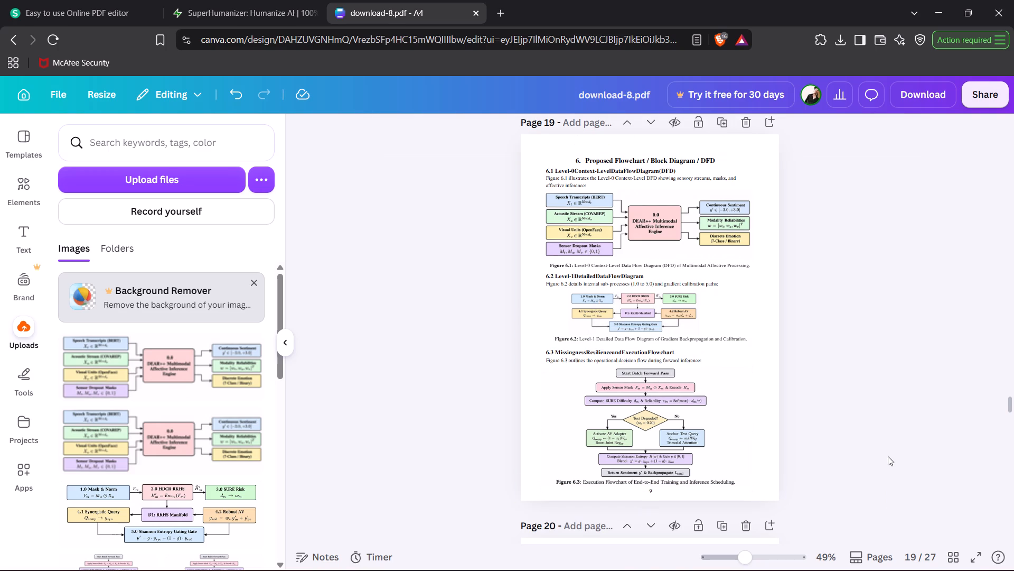
scroll(885, 426, down, 2)
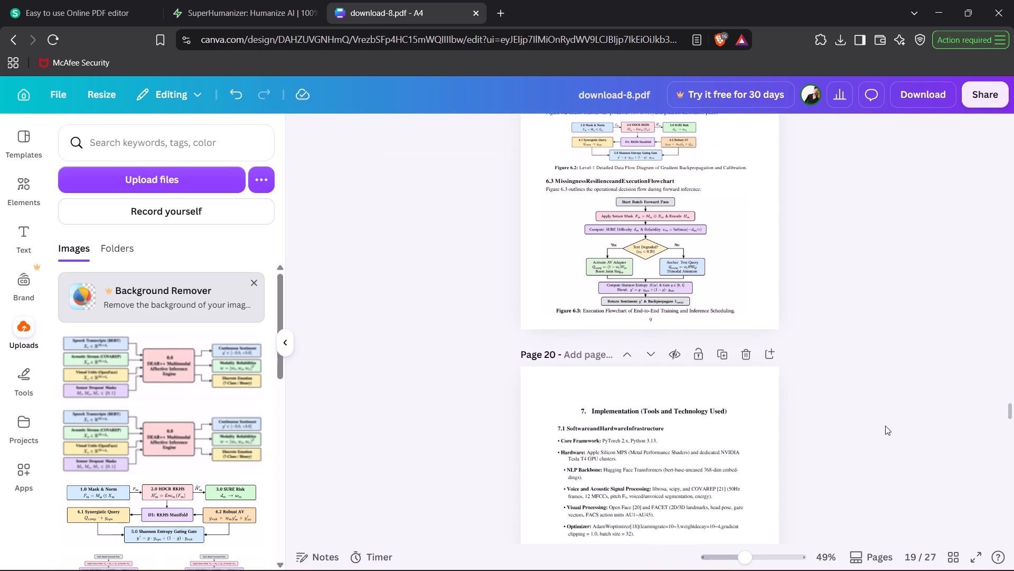
drag(684, 282, 688, 282)
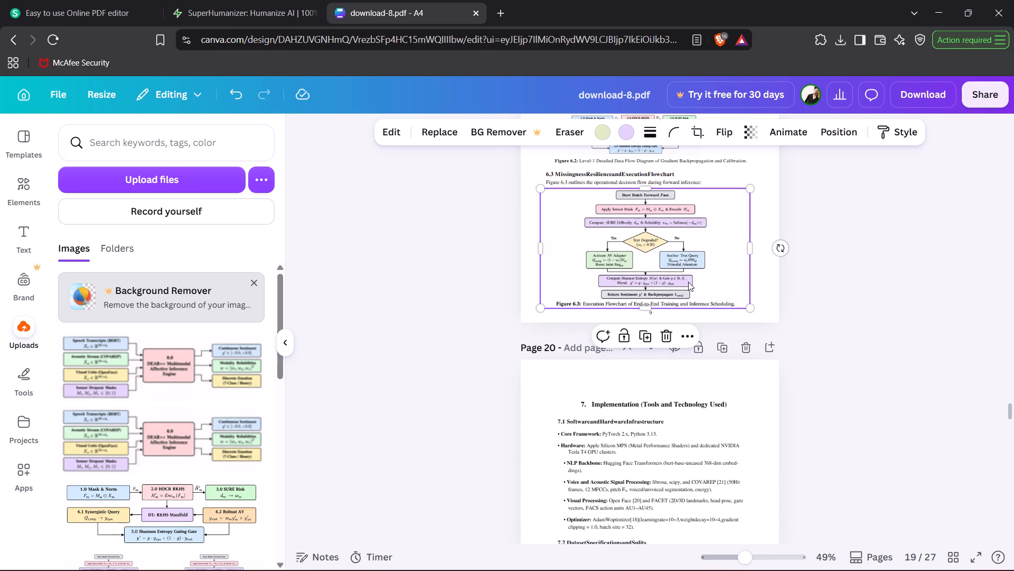
drag(688, 282, 671, 279)
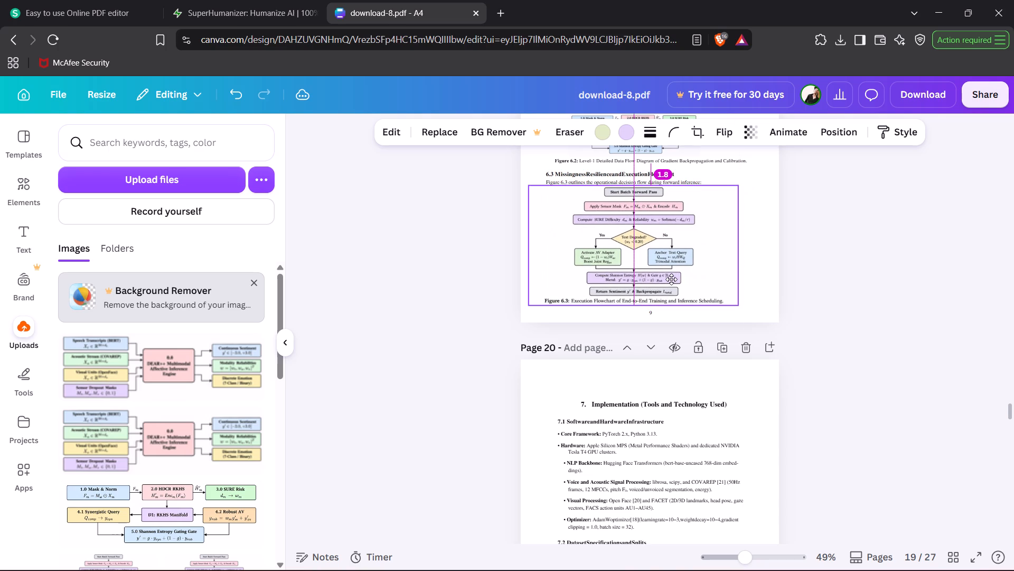
drag(671, 279, 687, 279)
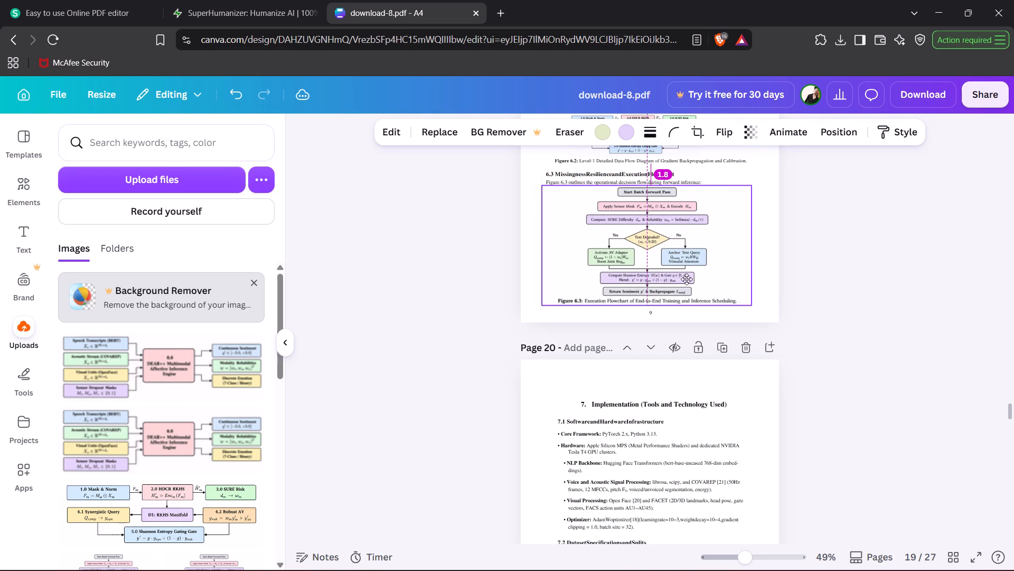
drag(687, 279, 689, 279)
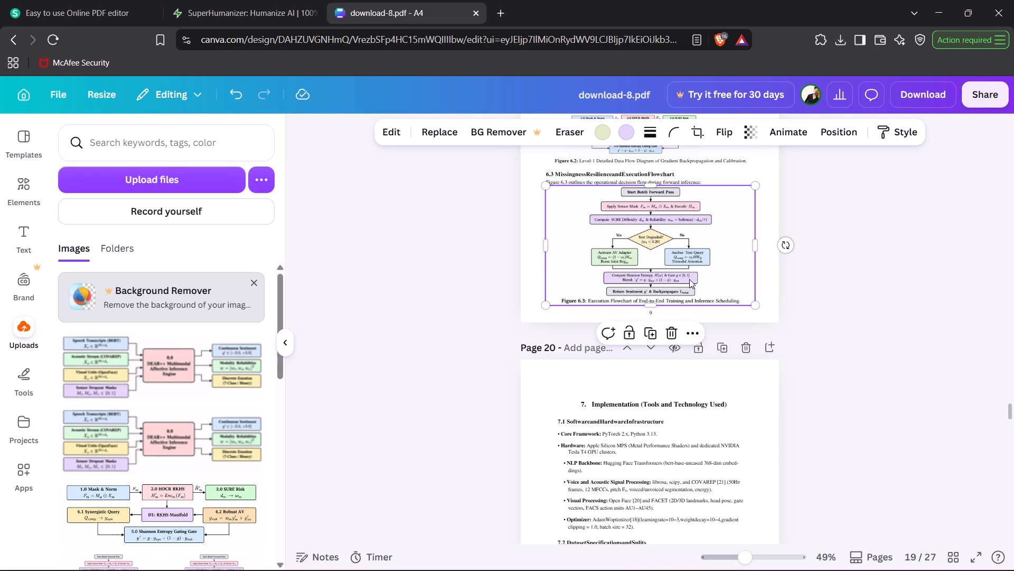
click(849, 261)
Review pages 20 through 23 for layout and text-spacing problems, returning to the bar charts on page 21.
scroll(849, 261, down, 1)
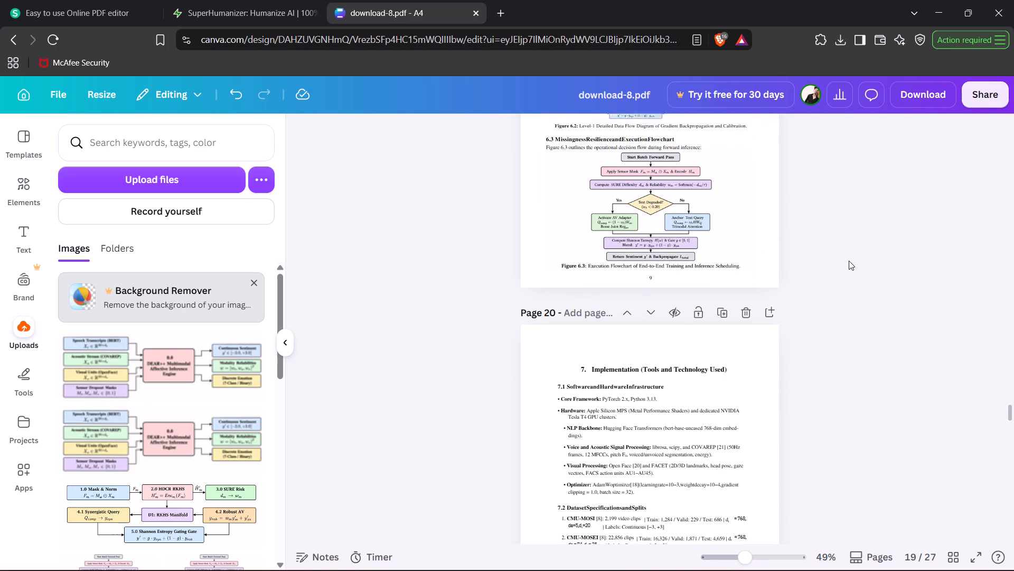
scroll(849, 261, down, 2)
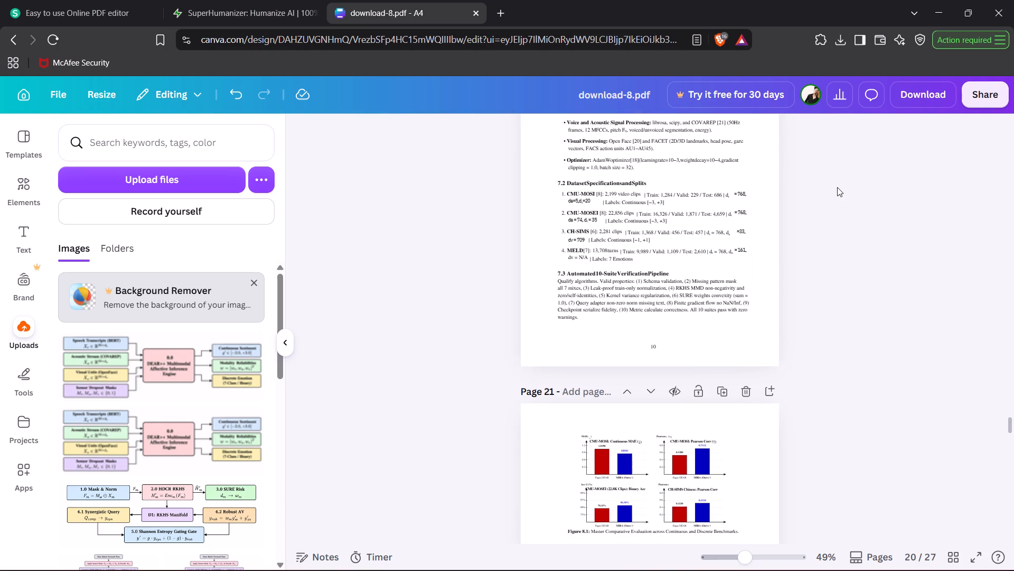
scroll(819, 174, down, 1)
scroll(814, 273, down, 1)
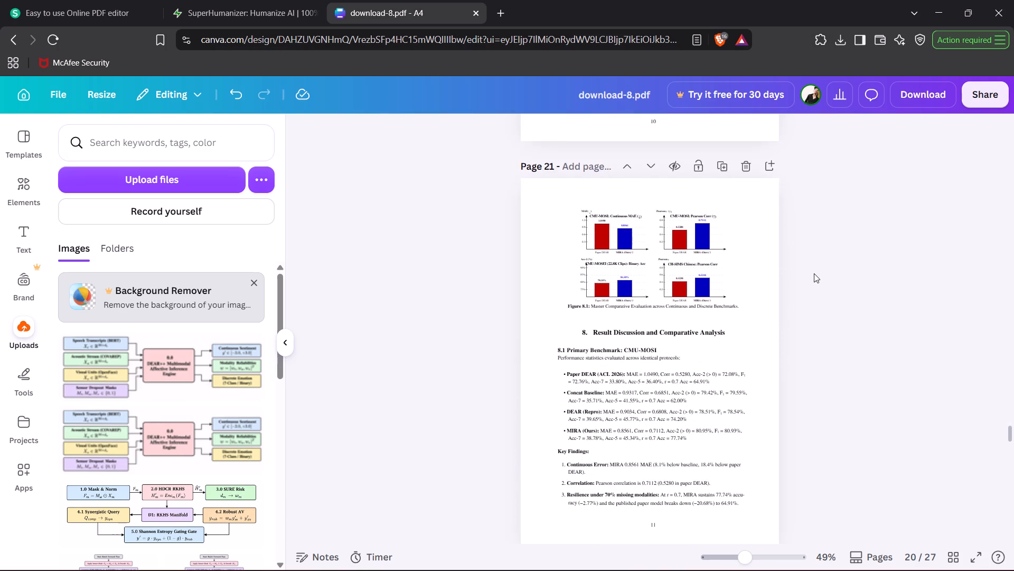
scroll(814, 273, down, 2)
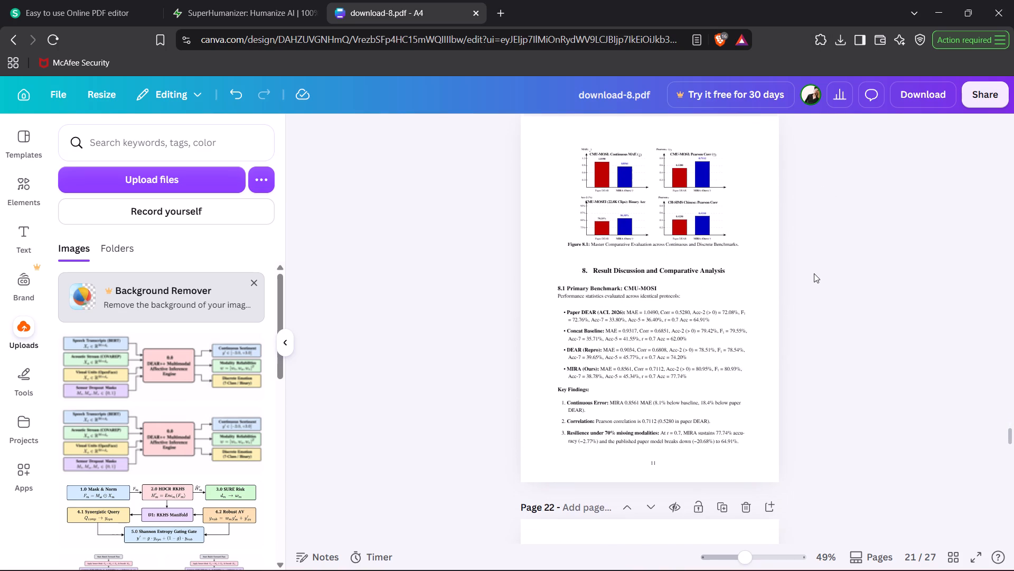
scroll(814, 273, down, 2)
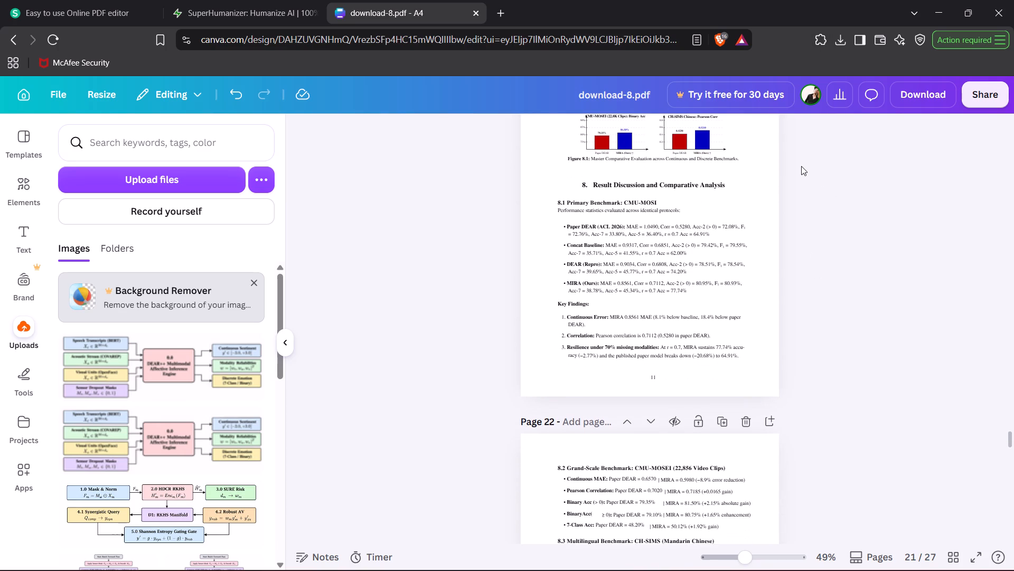
scroll(801, 166, down, 1)
scroll(789, 246, down, 2)
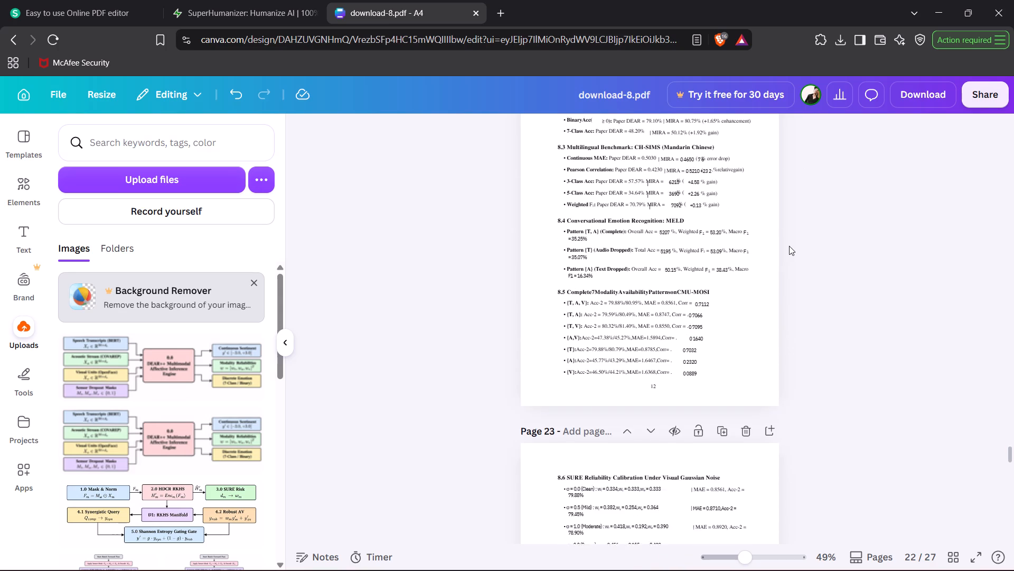
scroll(789, 246, up, 3)
scroll(789, 246, down, 1)
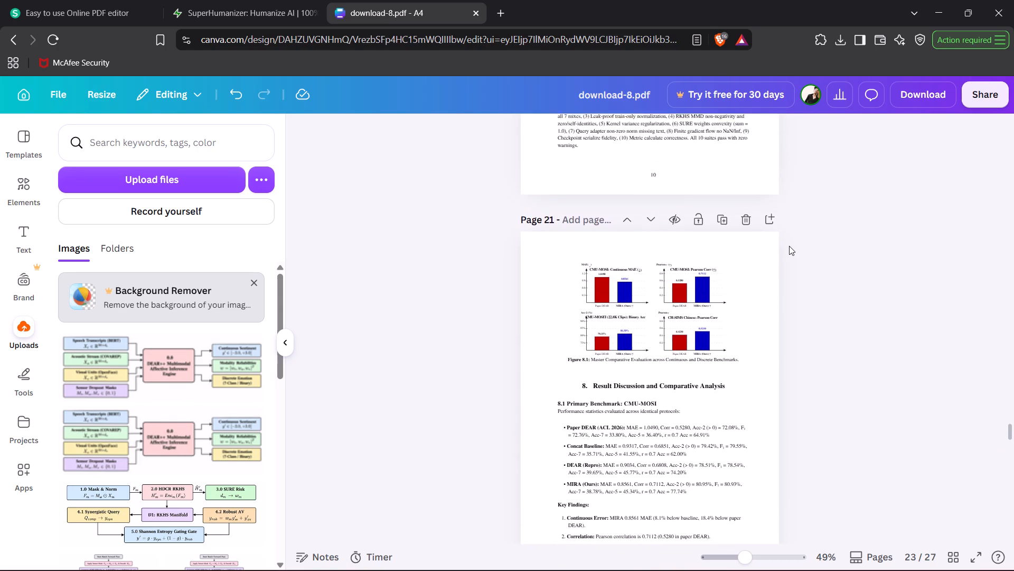
Review pages 19 through 22 for layout and text-spacing problems, comparing the bar charts and benchmark results on page 21.
scroll(789, 246, down, 3)
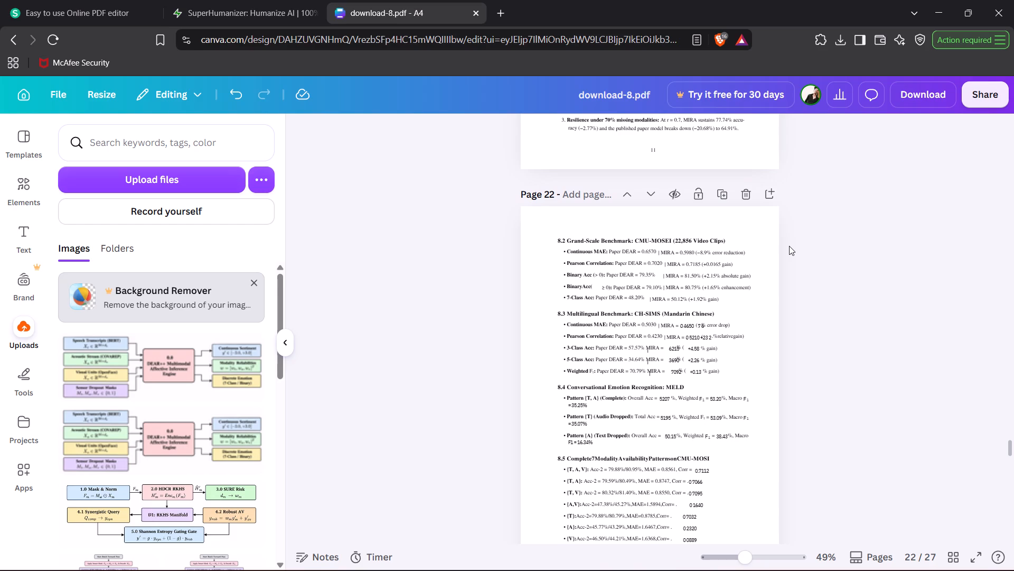
scroll(789, 246, up, 2)
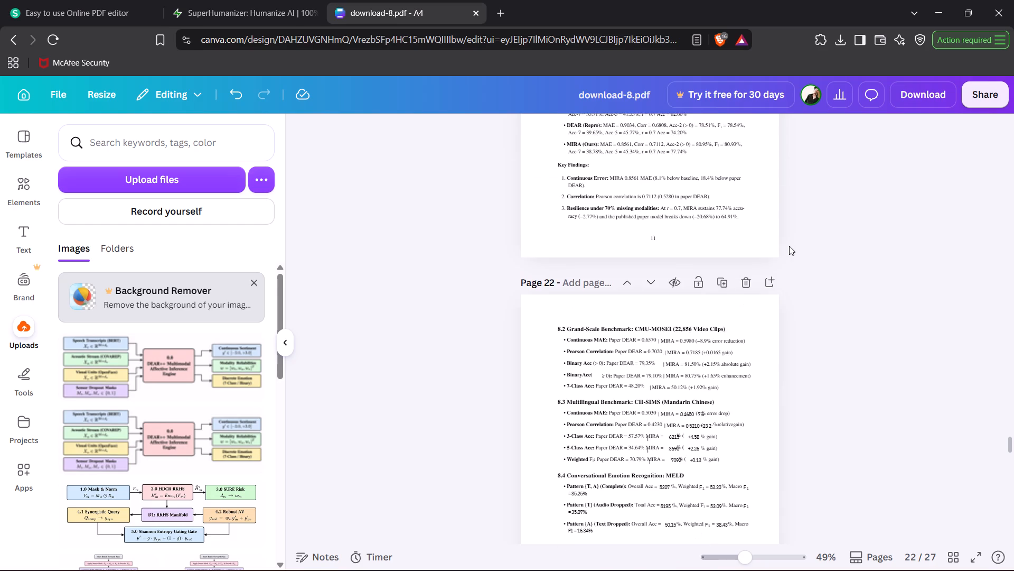
scroll(789, 246, up, 2)
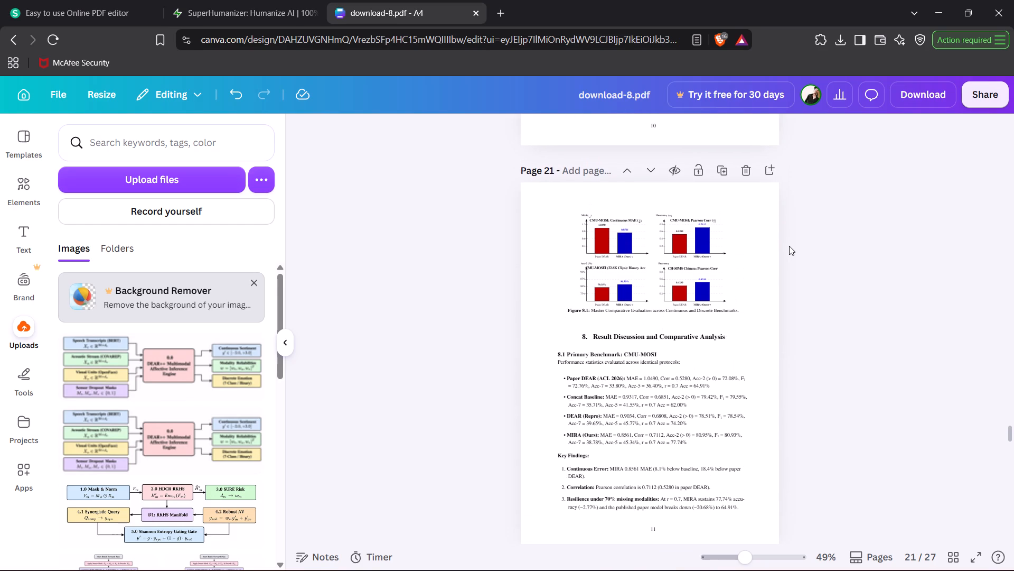
scroll(789, 246, up, 2)
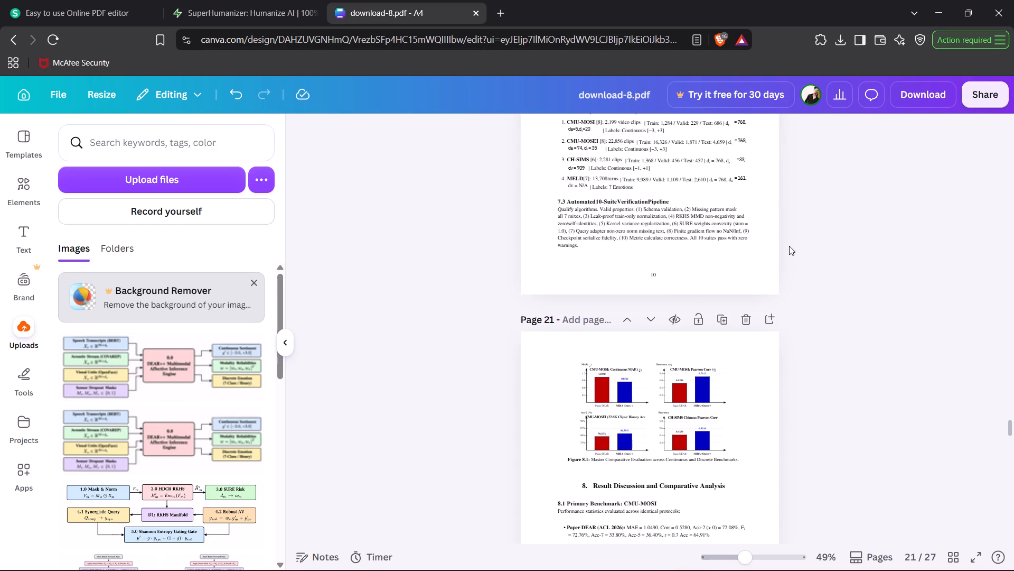
scroll(792, 265, up, 1)
scroll(801, 312, up, 2)
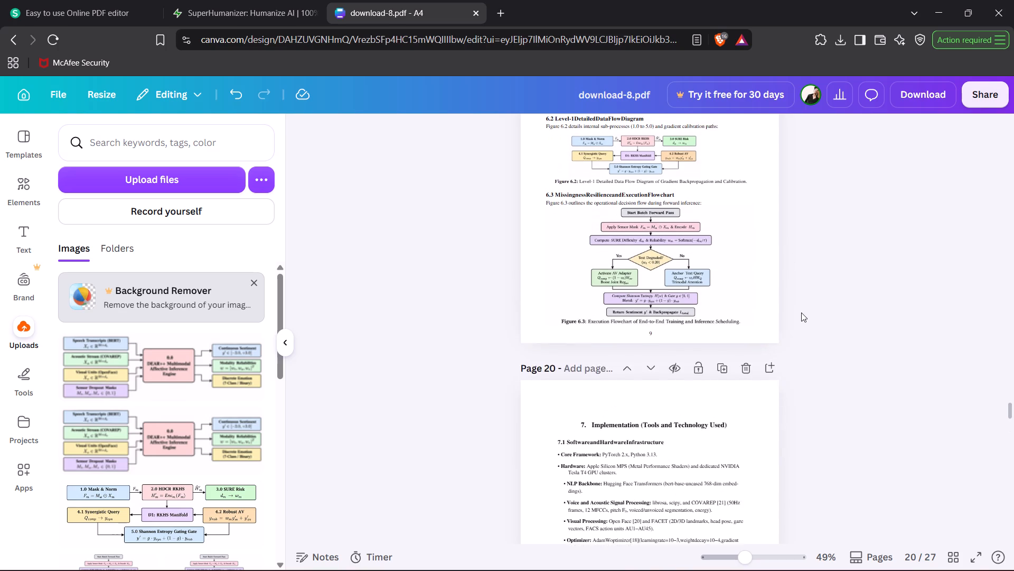
scroll(801, 312, down, 2)
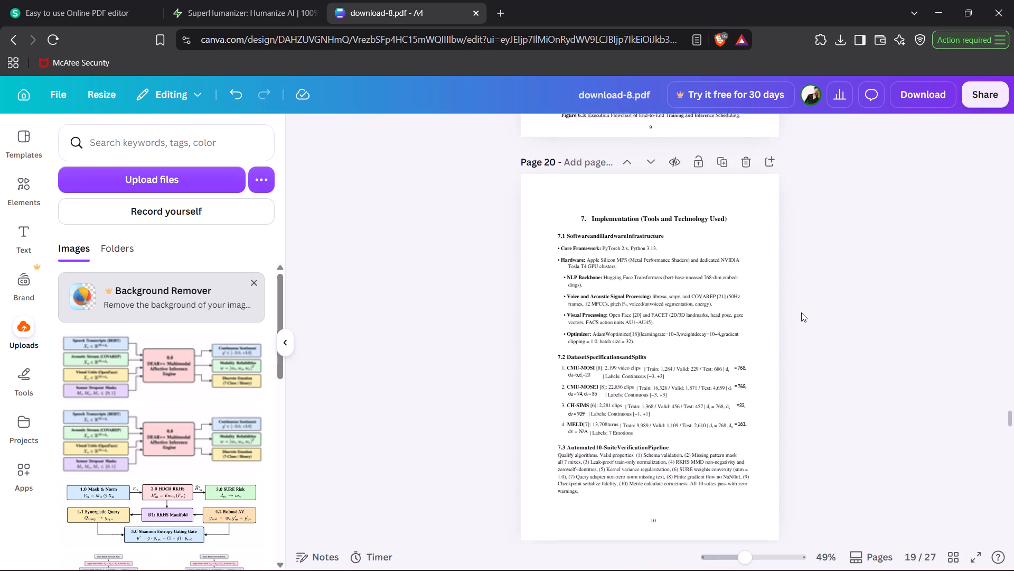
scroll(801, 312, down, 2)
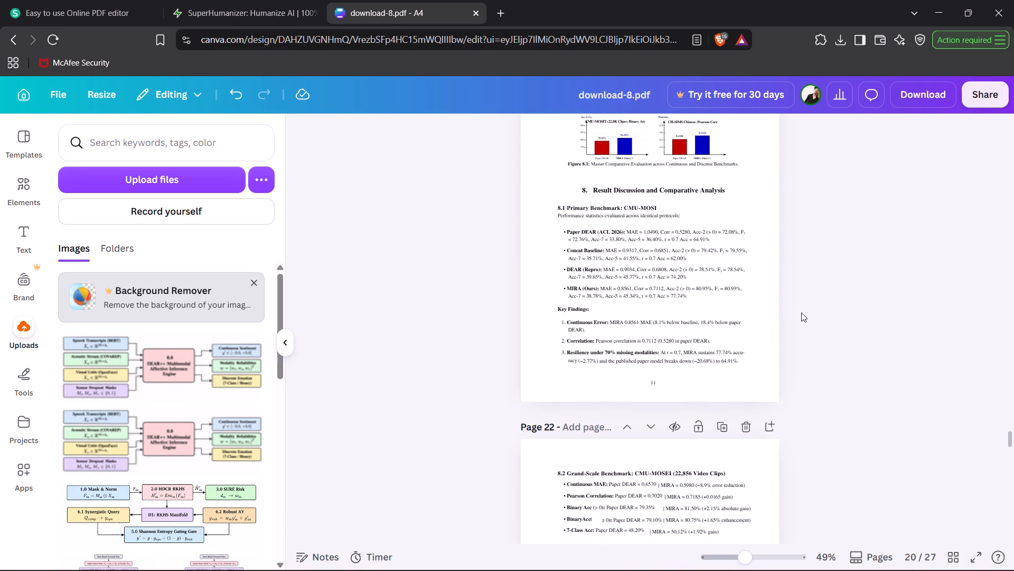
scroll(801, 312, up, 2)
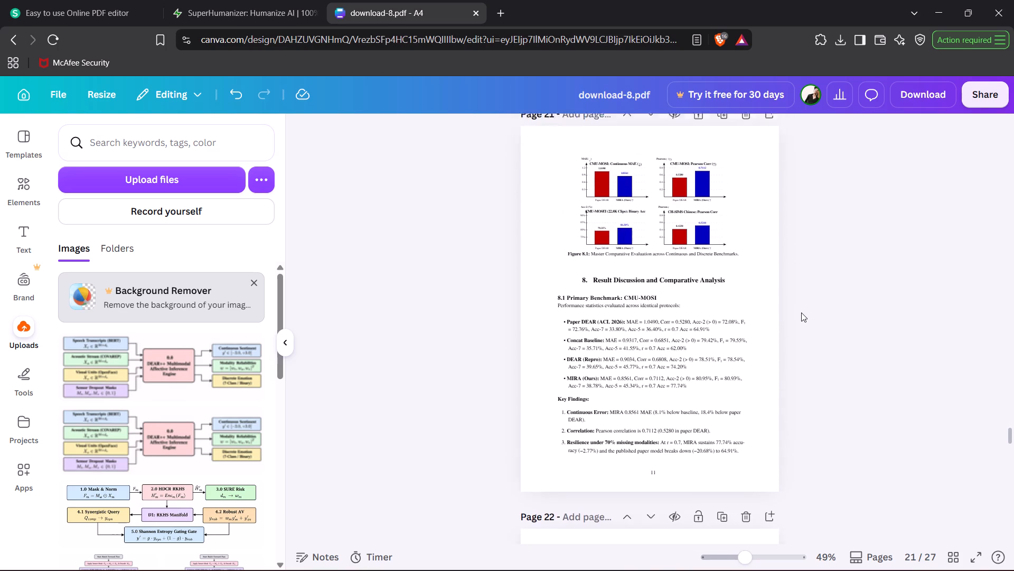
scroll(801, 312, up, 2)
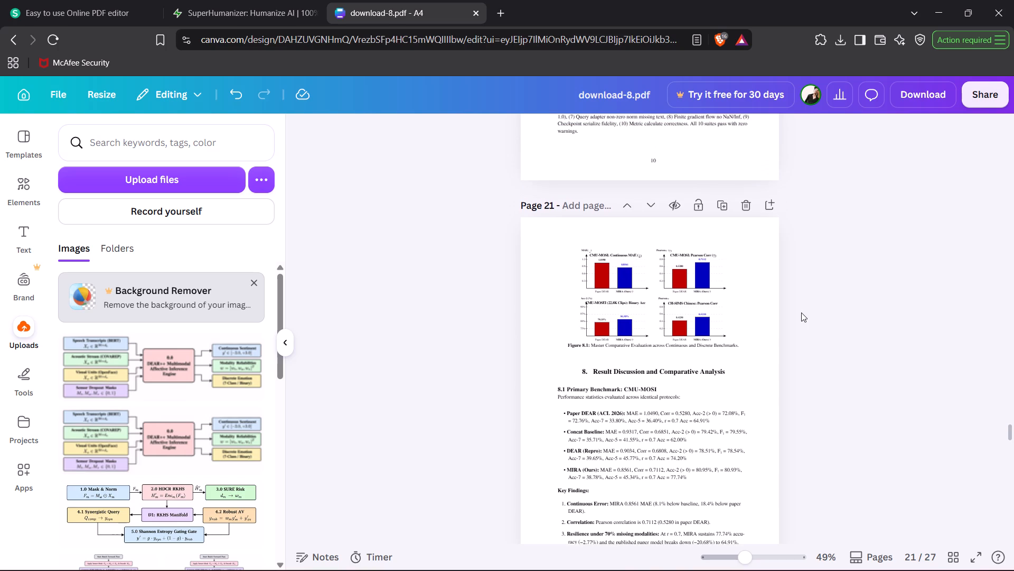
scroll(801, 312, up, 2)
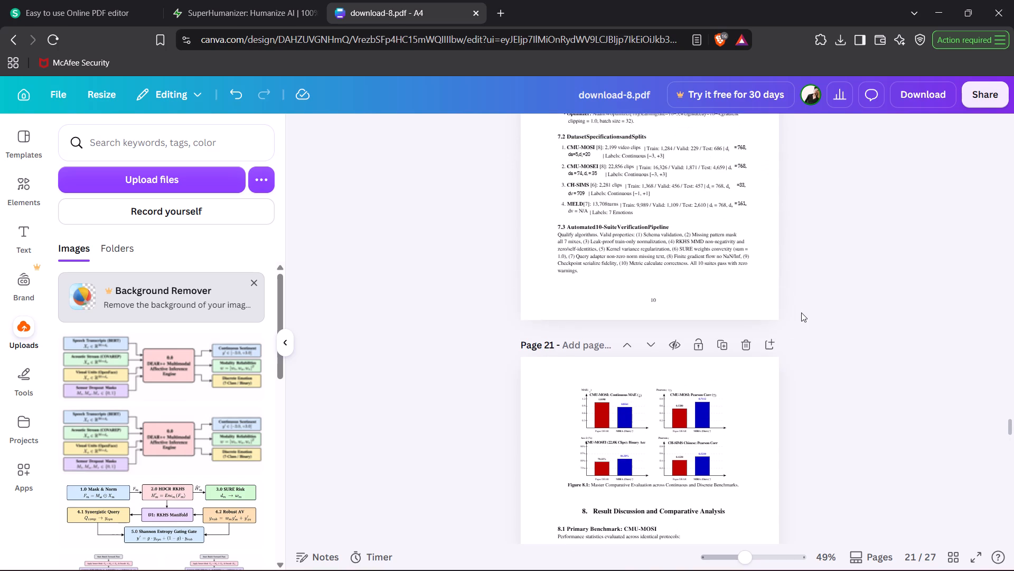
Examine page 21's charts and text up close, and recheck the pages before it back to page 18.
scroll(801, 312, down, 2)
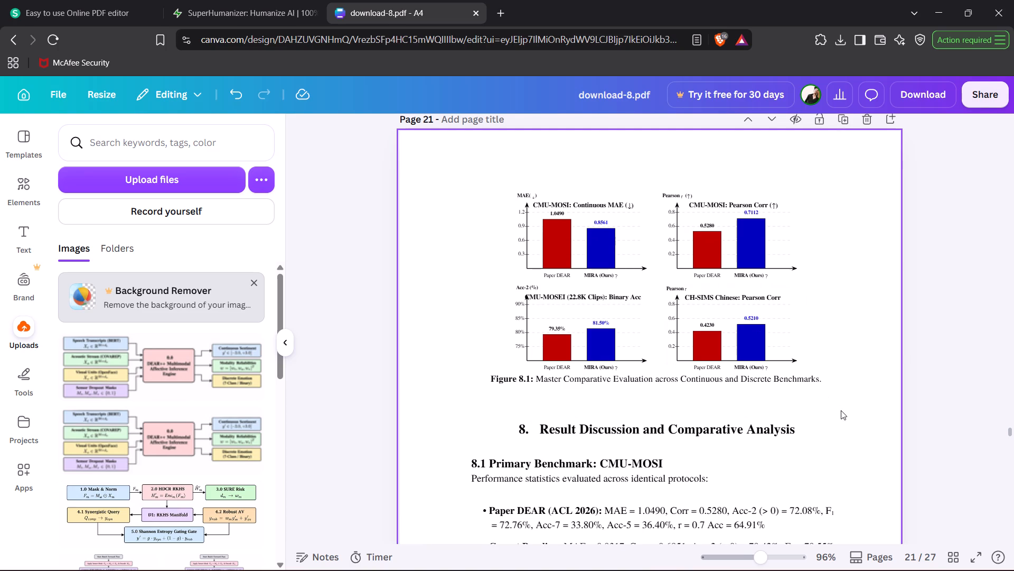
scroll(841, 410, down, 2)
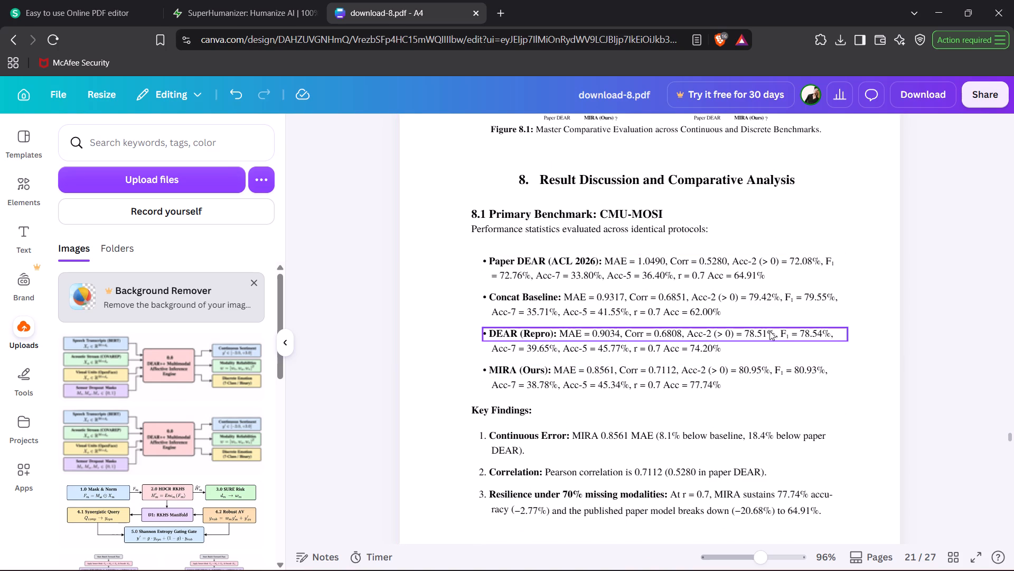
scroll(908, 327, up, 3)
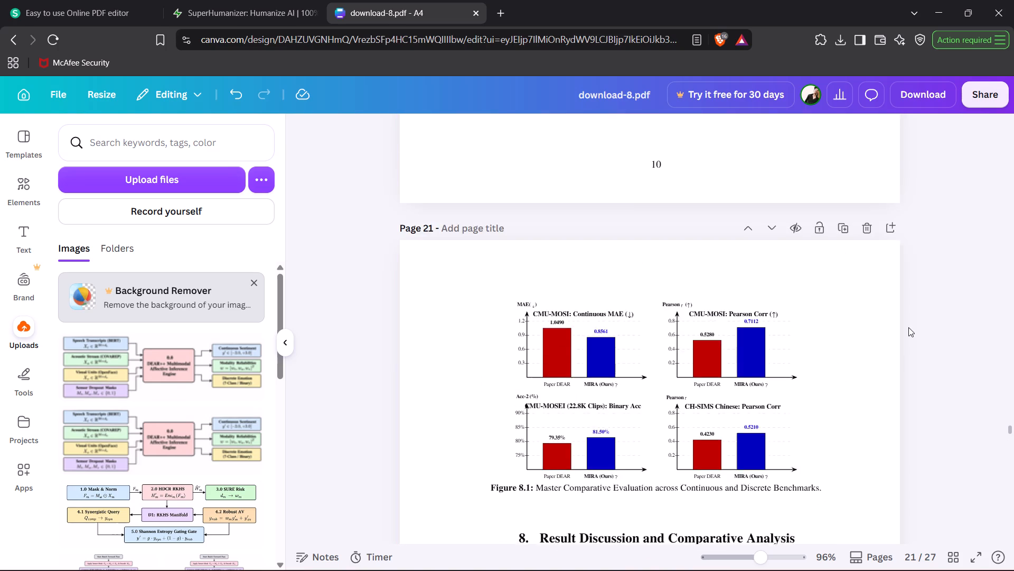
scroll(908, 327, up, 2)
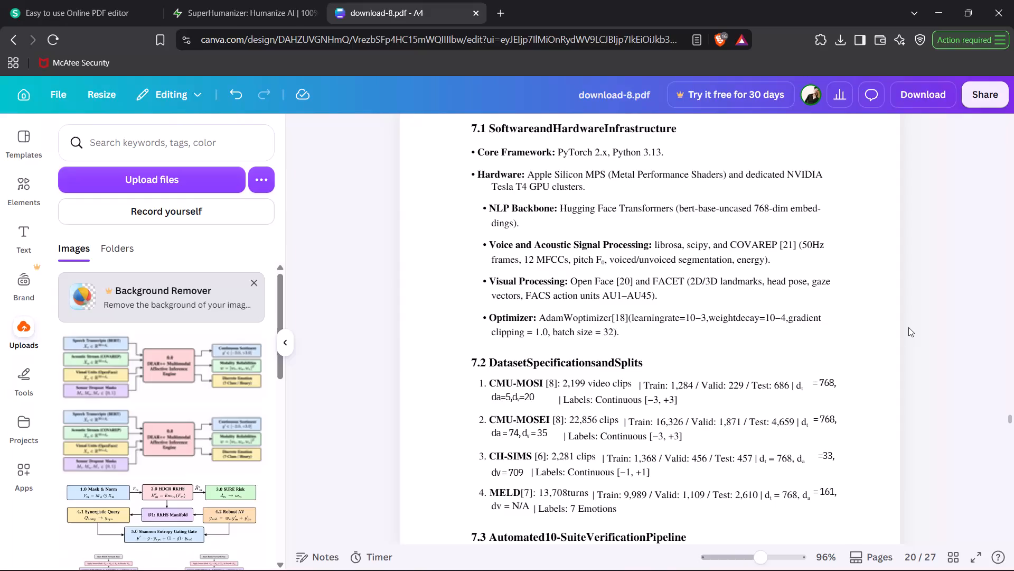
scroll(908, 327, up, 6)
scroll(908, 327, down, 4)
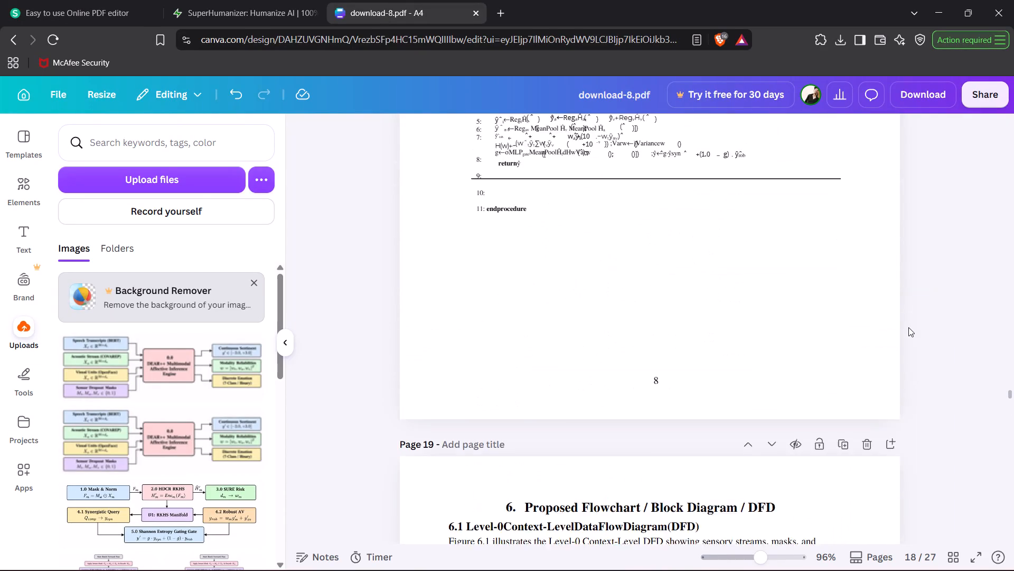
Download only page 19 of the design as a PDF and save it to the Desktop under the suggested name download-8.pdf.
click(912, 87)
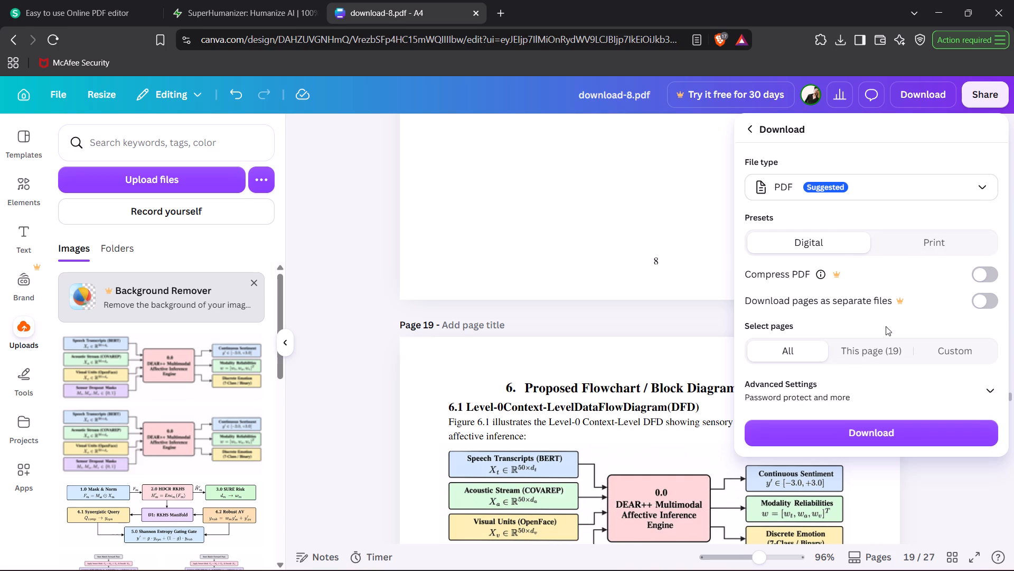
click(935, 356)
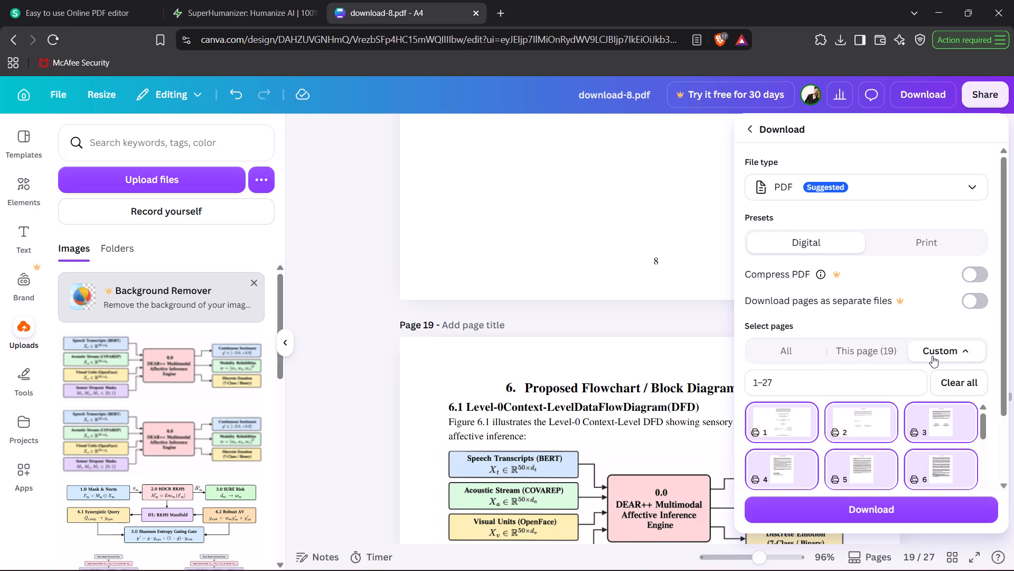
click(793, 380)
key(BackSpace)
key(BackSpace)
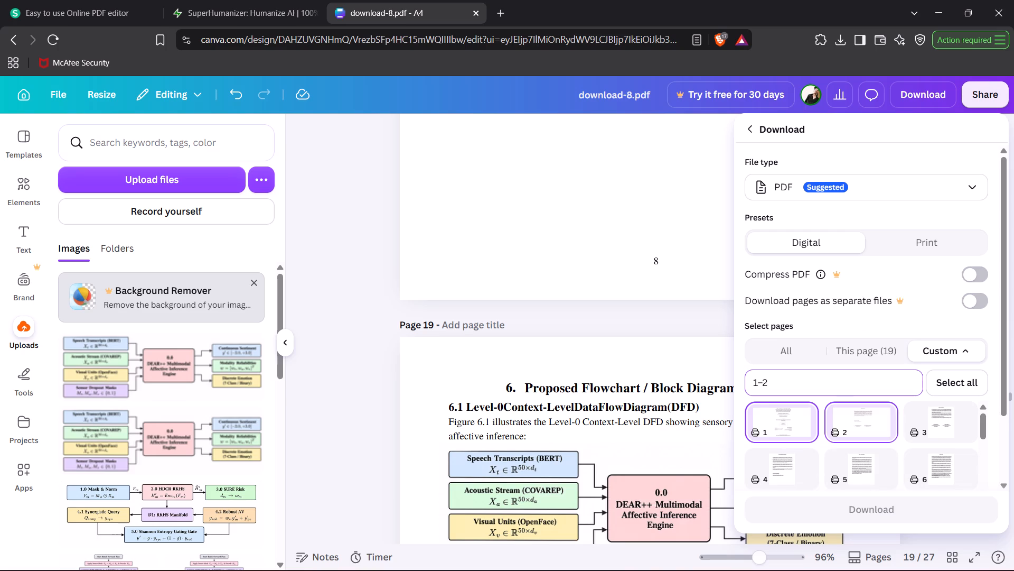
key(BackSpace)
key(BackSpace)
key(1)
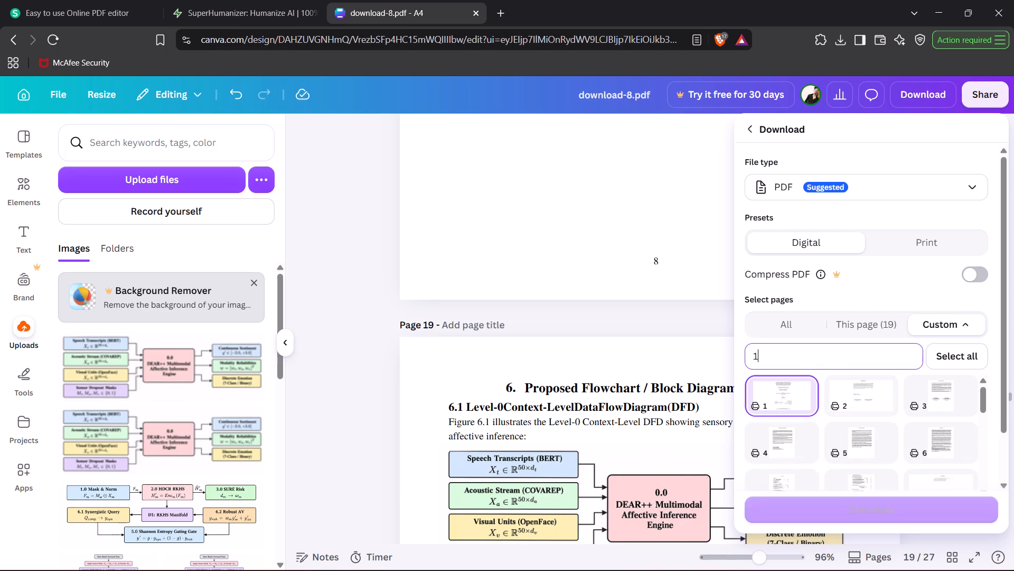
key(9)
key(Return)
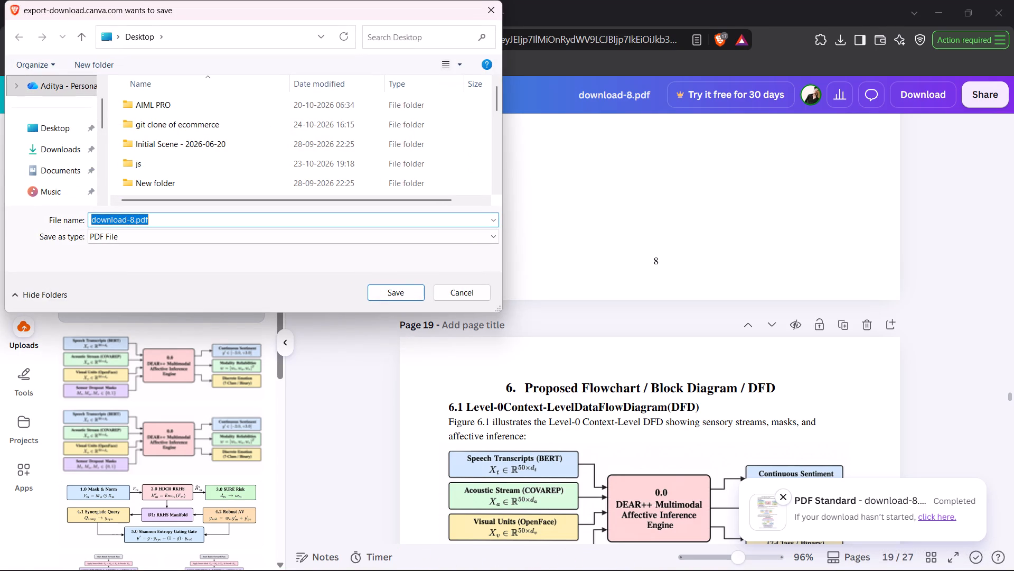
key(Return)
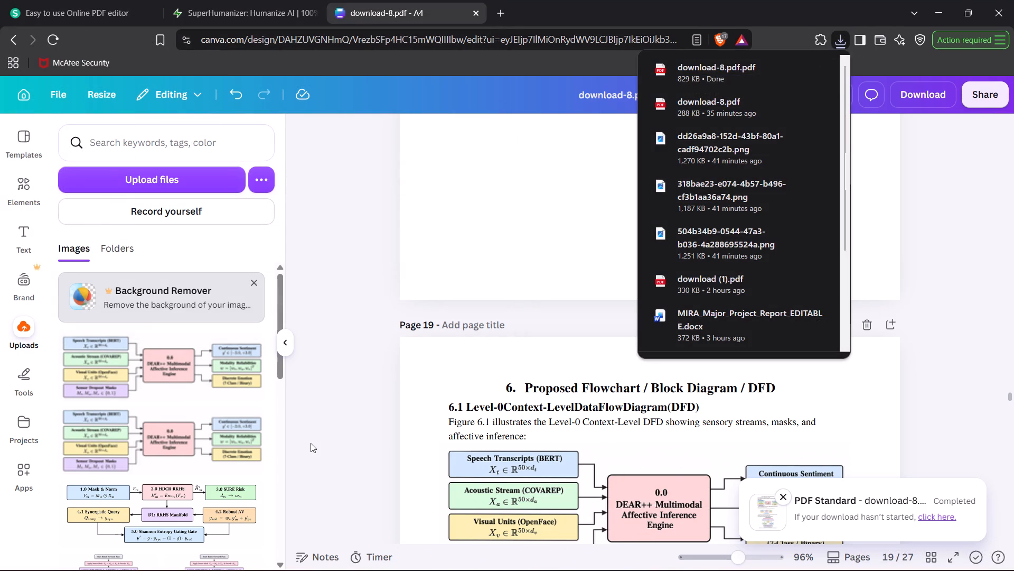
Search the web for "organizer" in a new browser tab and look through the results.
click(508, 11)
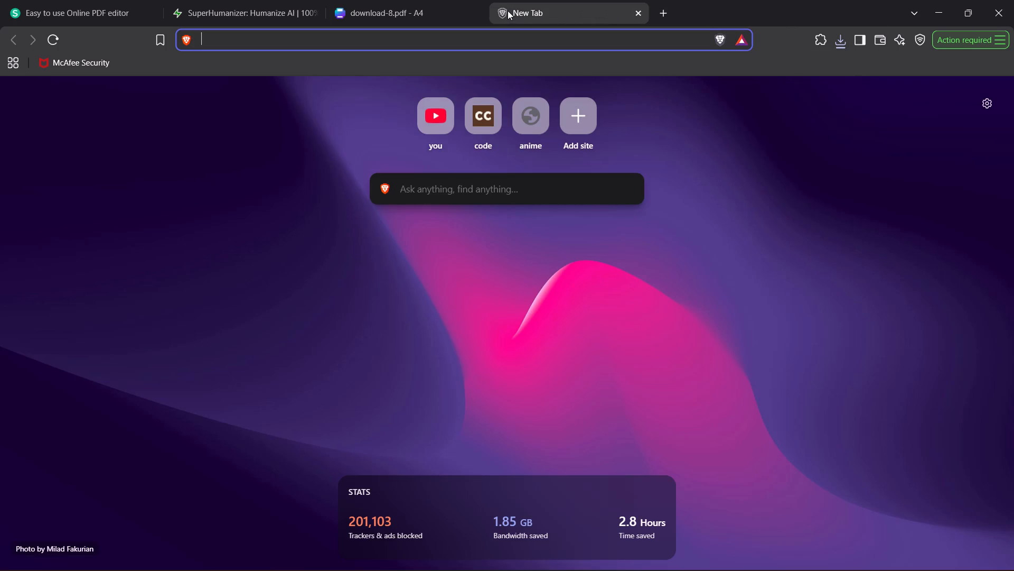
text(orgs)
key(BackSpace)
text(anizer)
key(Return)
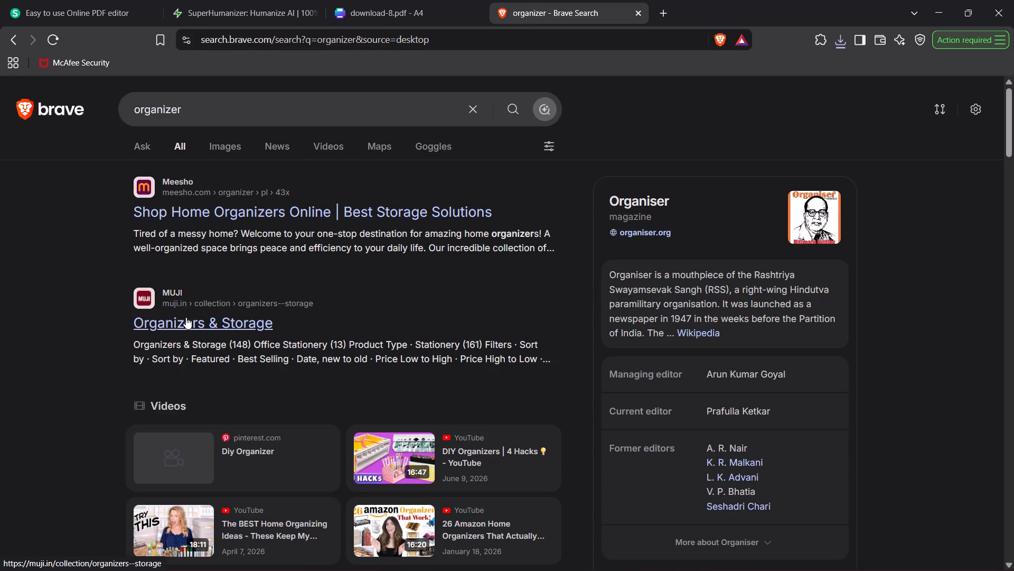
scroll(184, 320, down, 1)
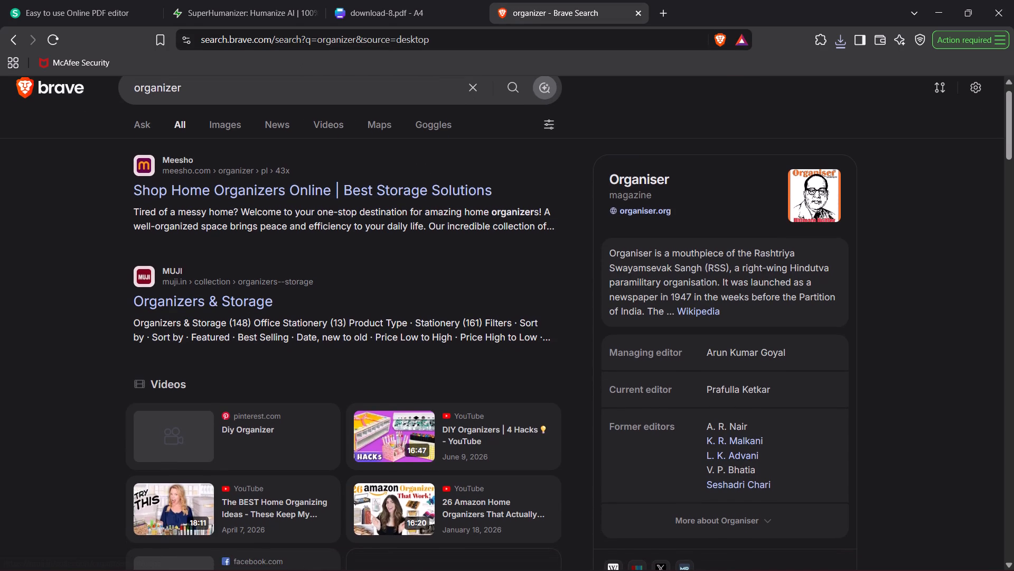
scroll(184, 320, down, 3)
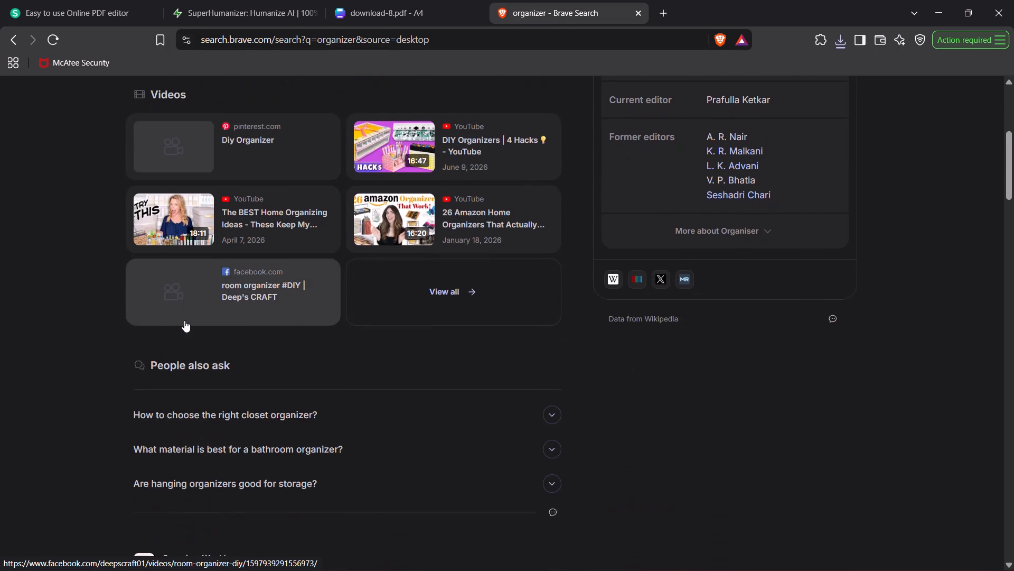
scroll(184, 367, down, 2)
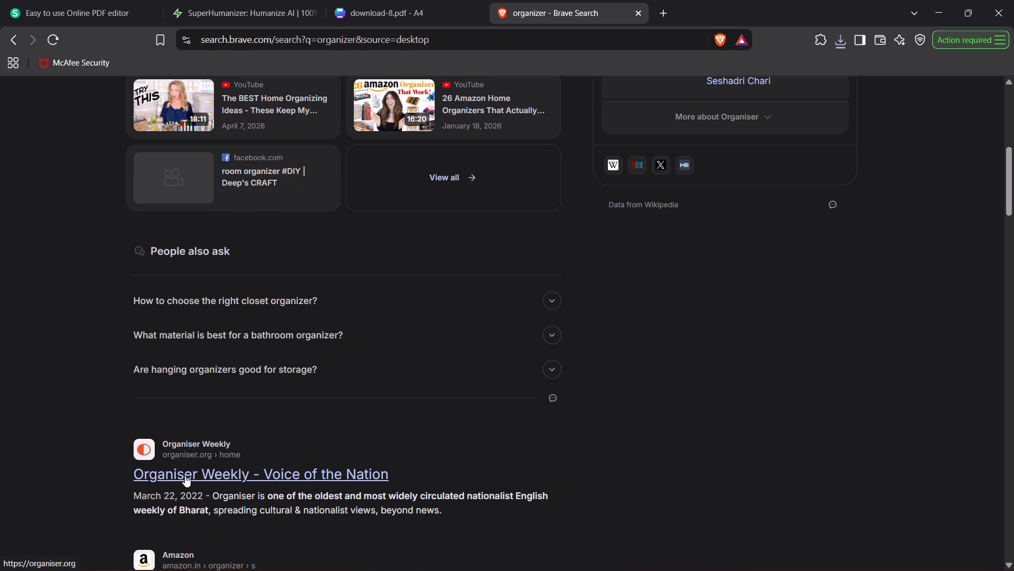
scroll(185, 475, down, 1)
scroll(185, 475, up, 2)
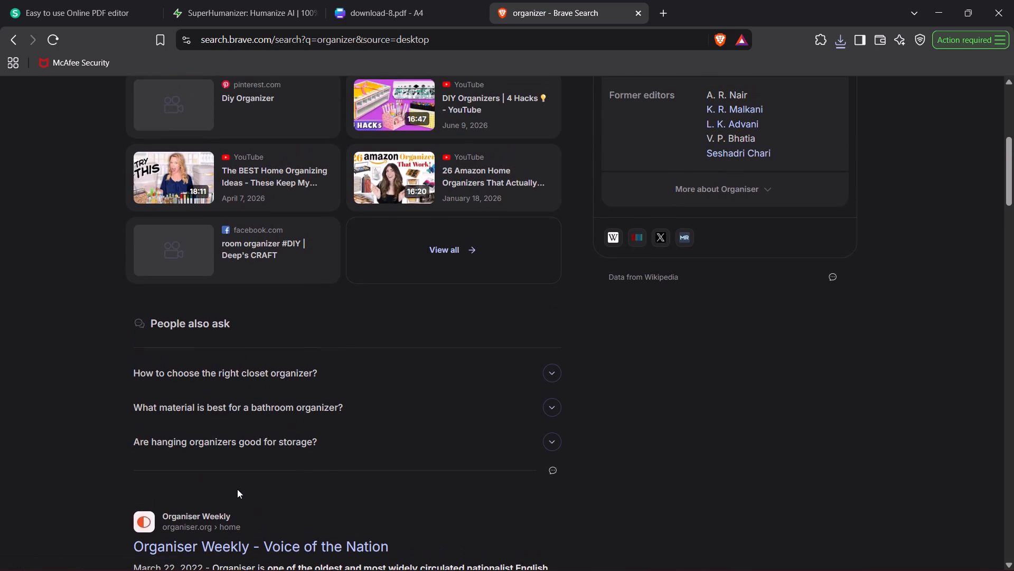
scroll(308, 347, up, 4)
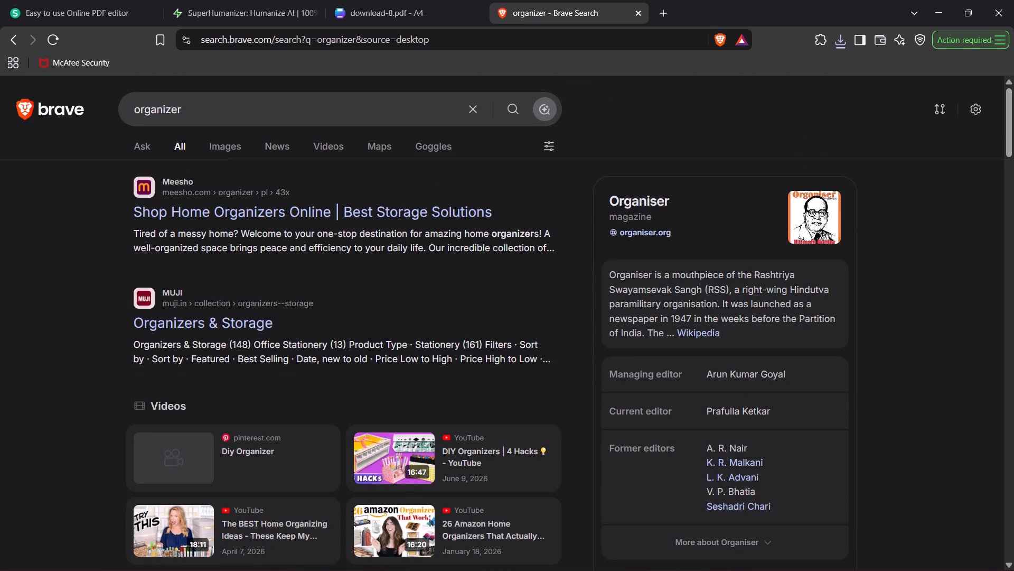
Refine the web search to "pdf organizers" and open iLovePDF's Organize PDF tool from the results.
click(192, 108)
key(space)
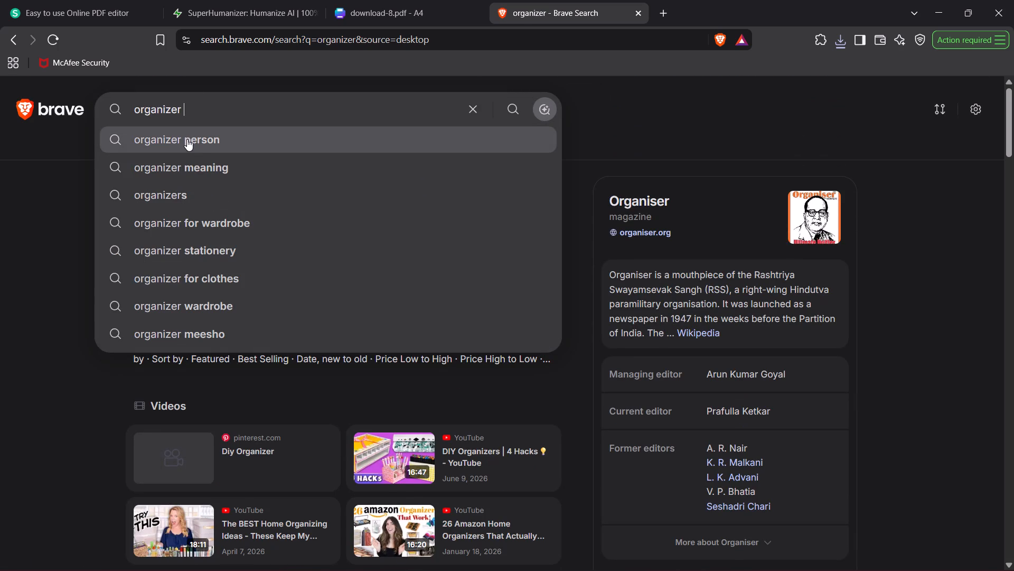
click(178, 194)
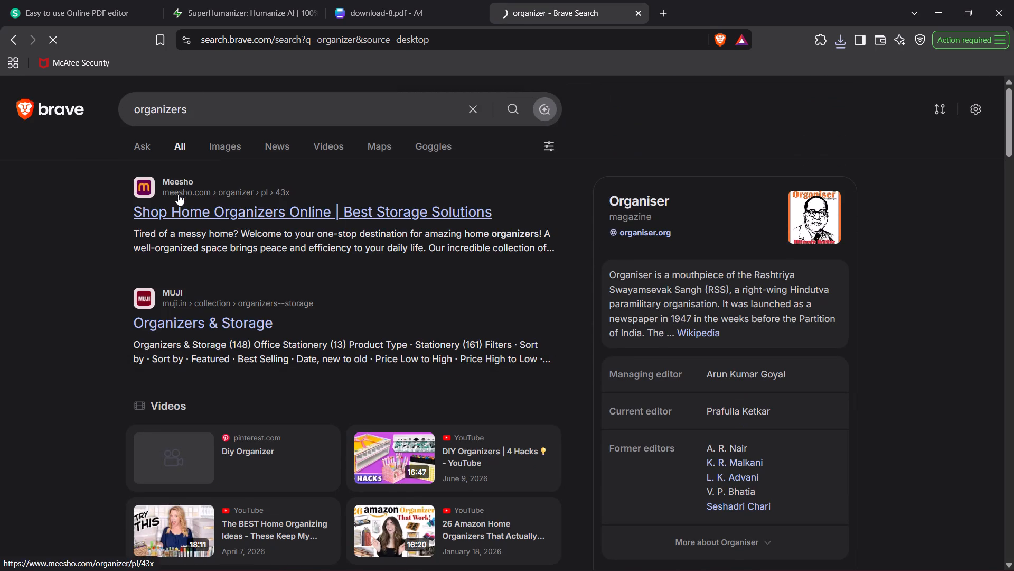
click(218, 113)
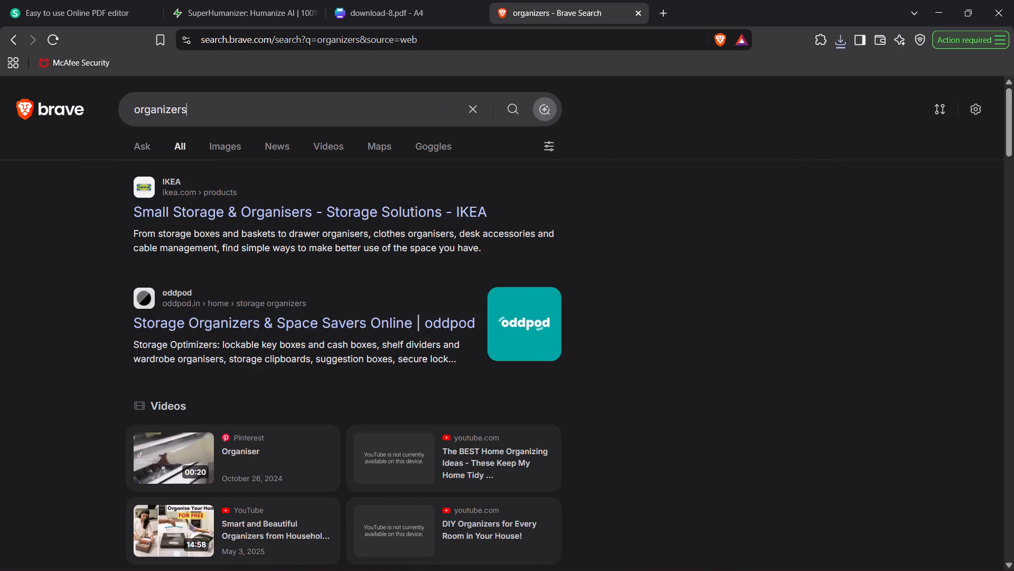
key(Left)
key(Left)
key(Left)
key(Left)
key(Left)
key(Left)
key(Left)
key(Left)
key(Left)
key(Left)
key(Left)
key(Left)
key(Left)
key(Left)
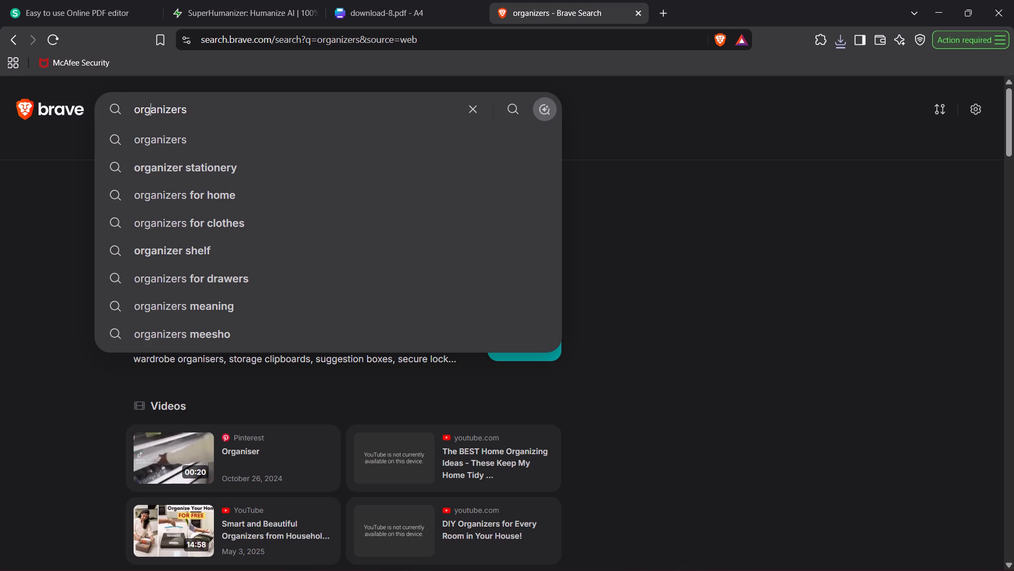
key(p)
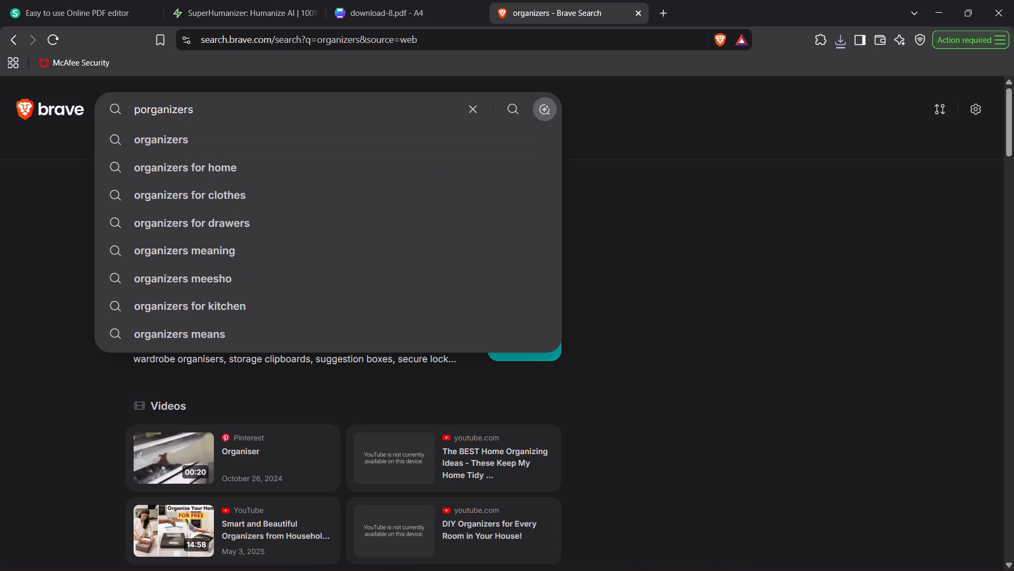
text(df)
key(space)
key(Return)
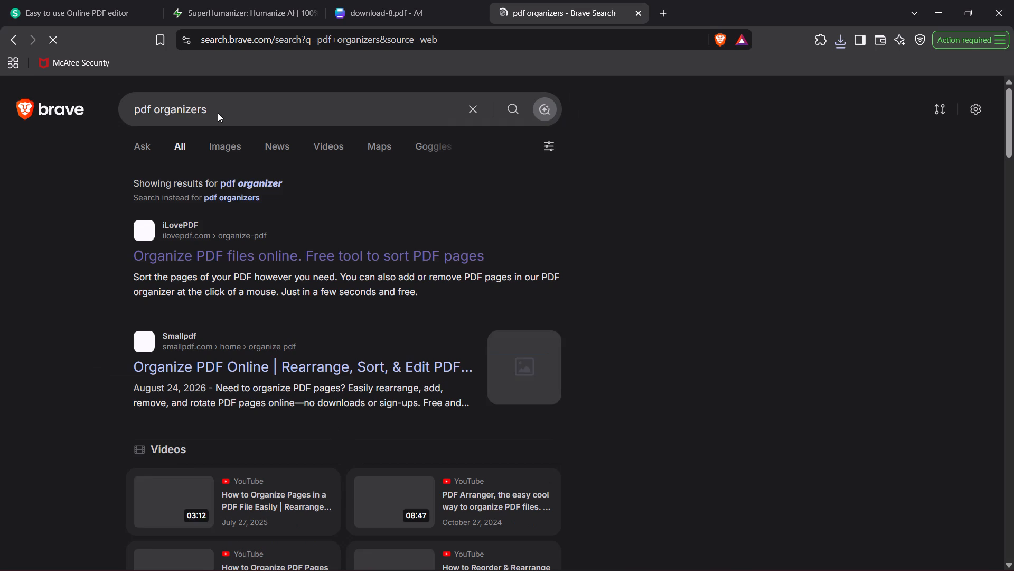
click(181, 253)
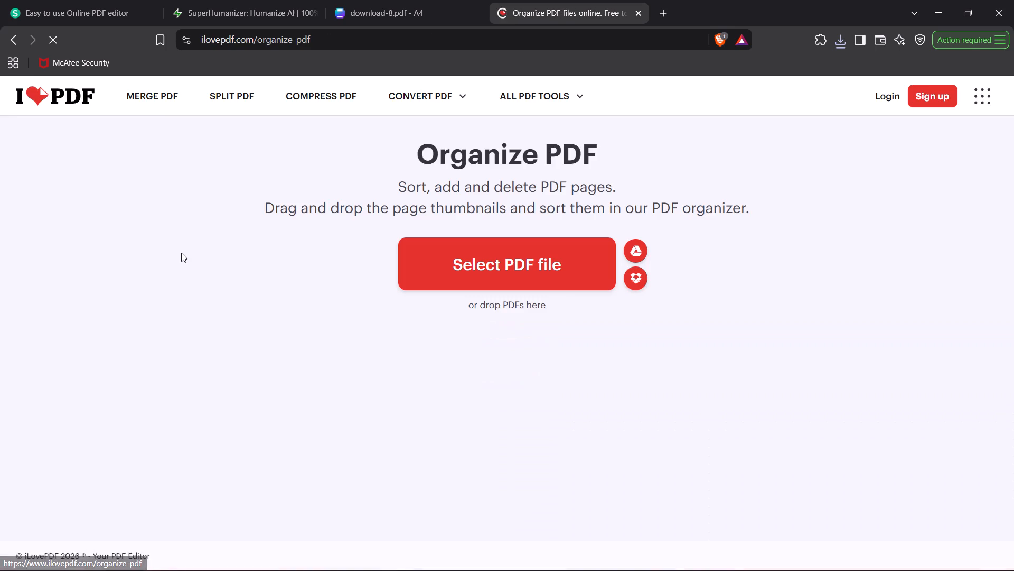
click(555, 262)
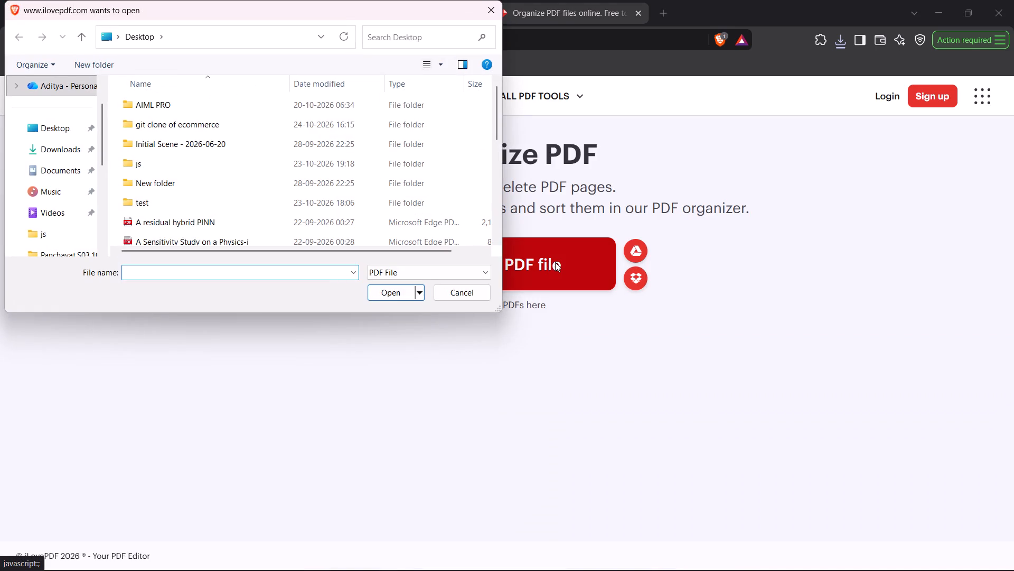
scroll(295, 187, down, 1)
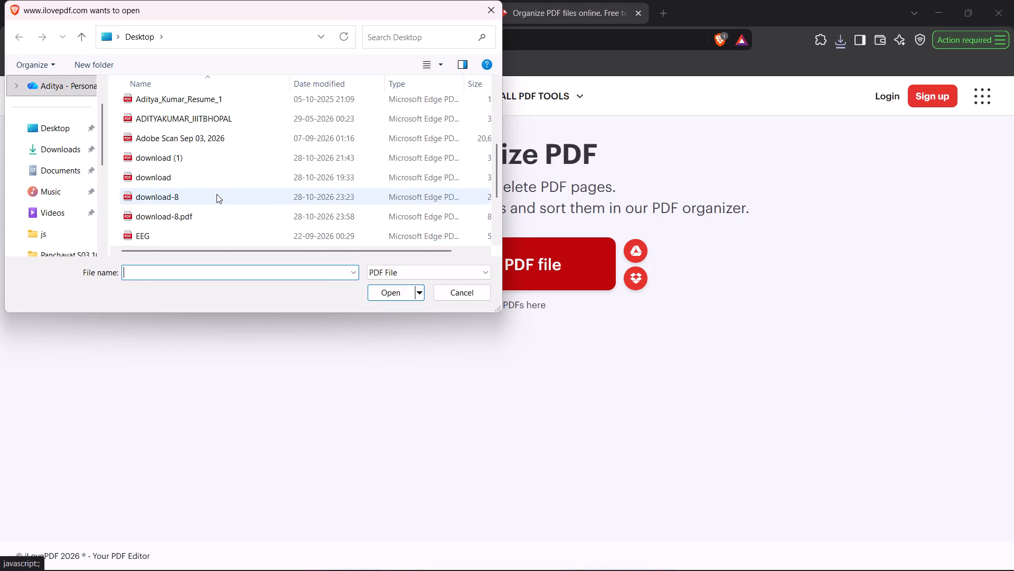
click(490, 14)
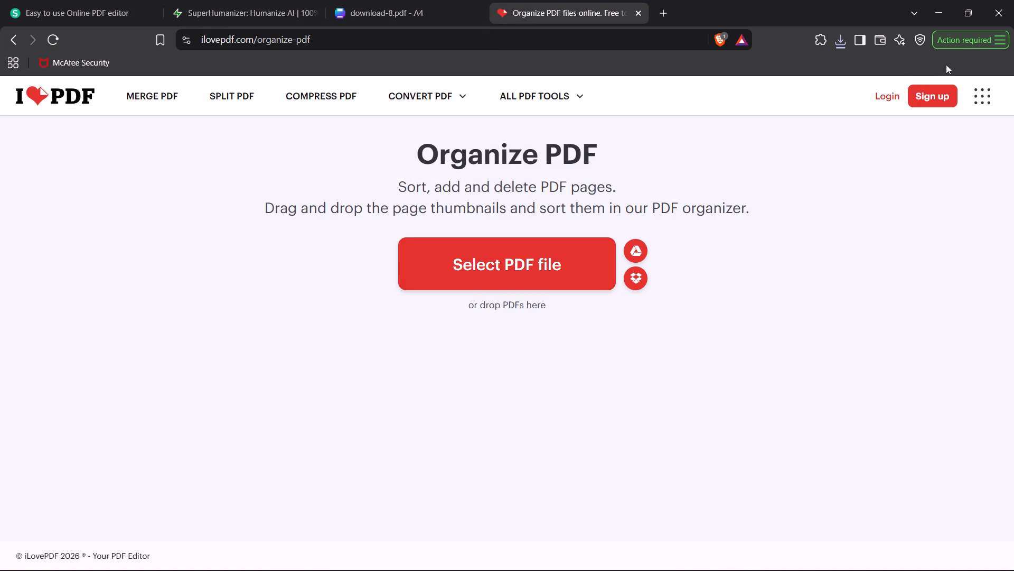
Browse the Desktop's PDF files for the one to load into the Organize PDF tool.
click(589, 242)
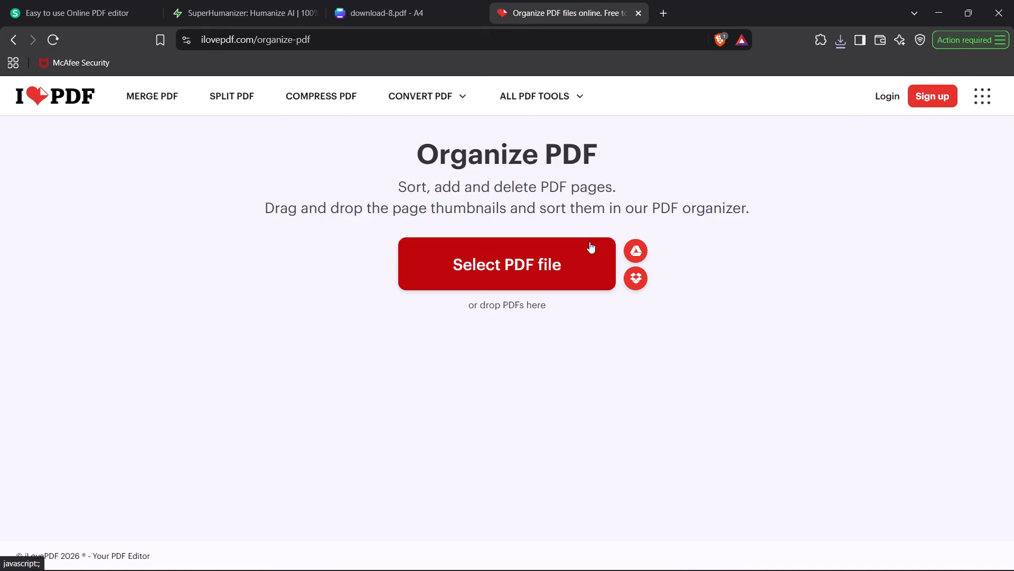
scroll(324, 220, down, 1)
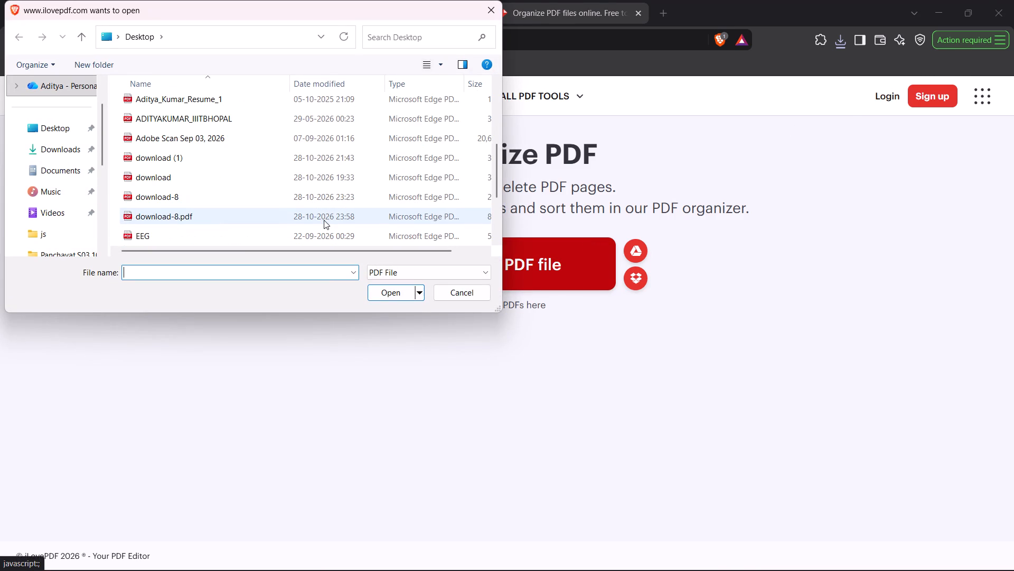
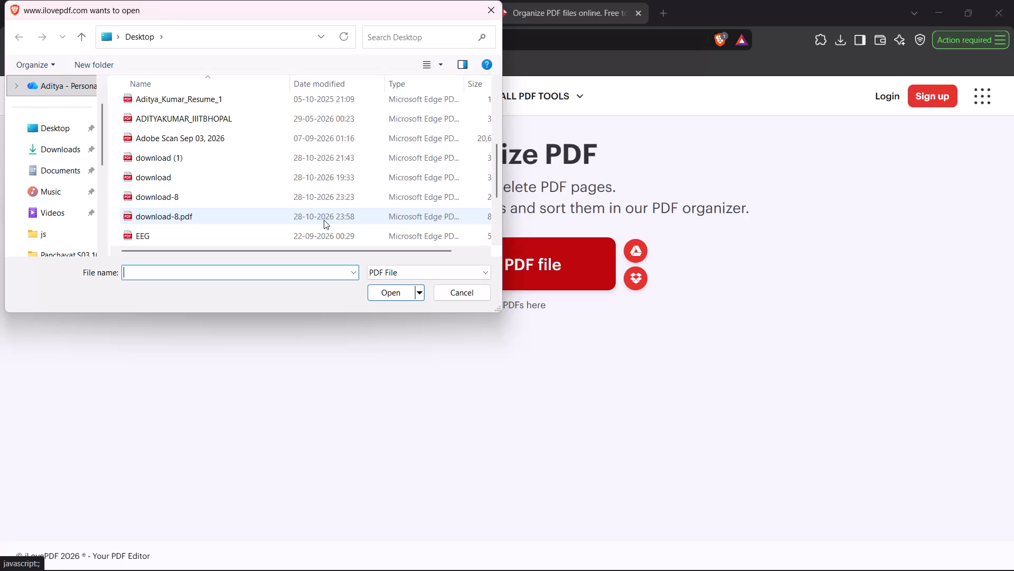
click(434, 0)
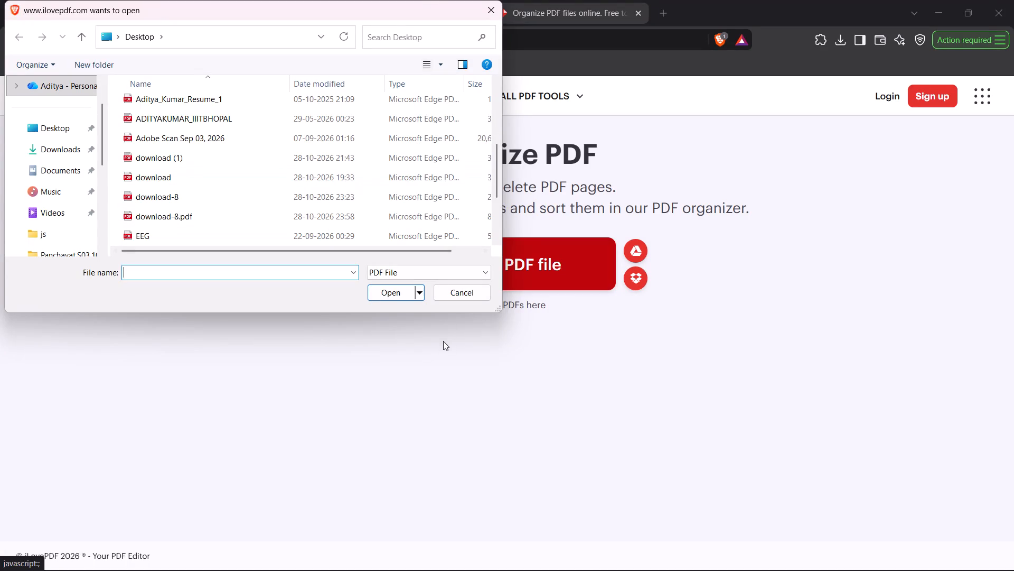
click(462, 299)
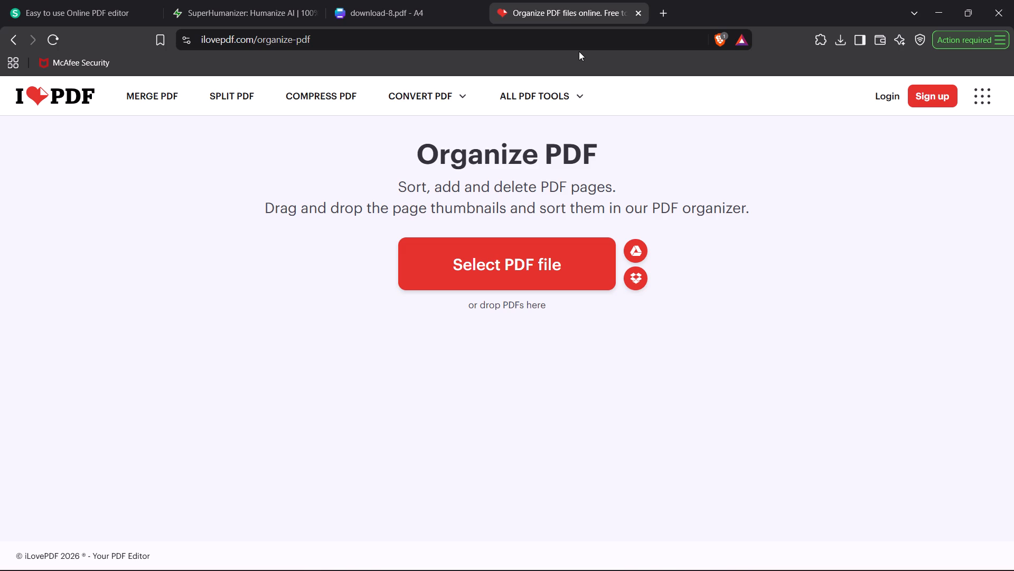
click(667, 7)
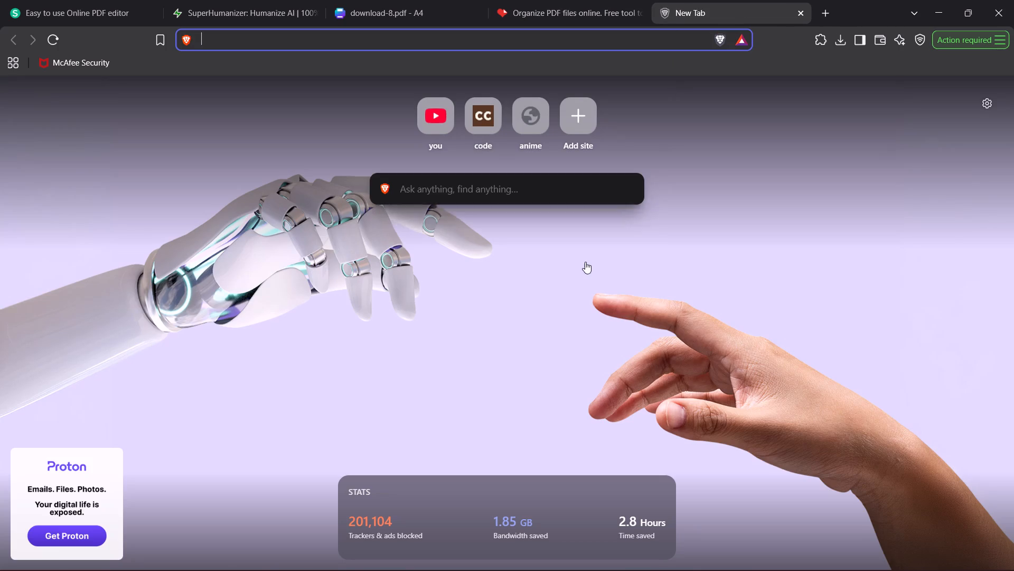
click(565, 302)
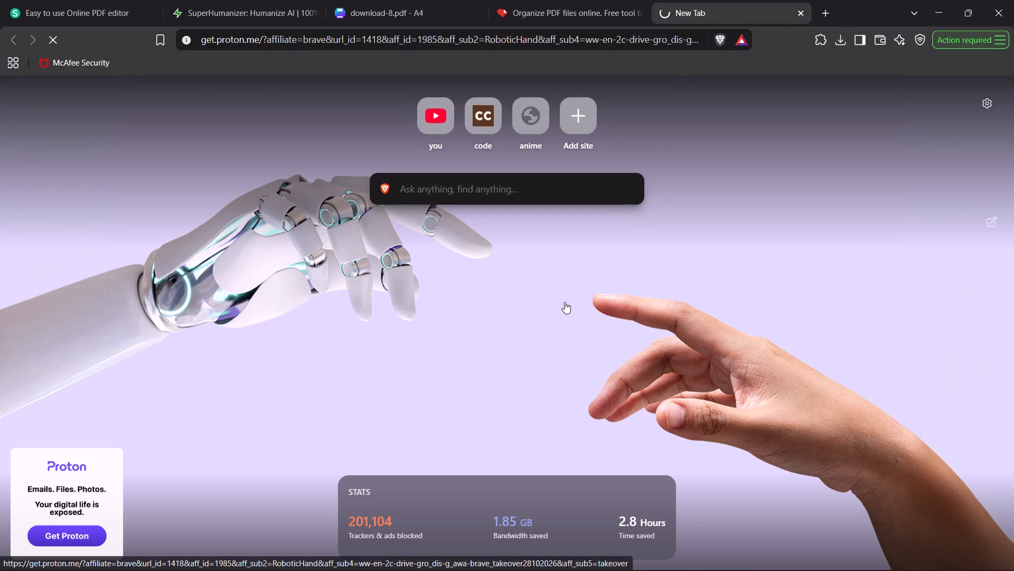
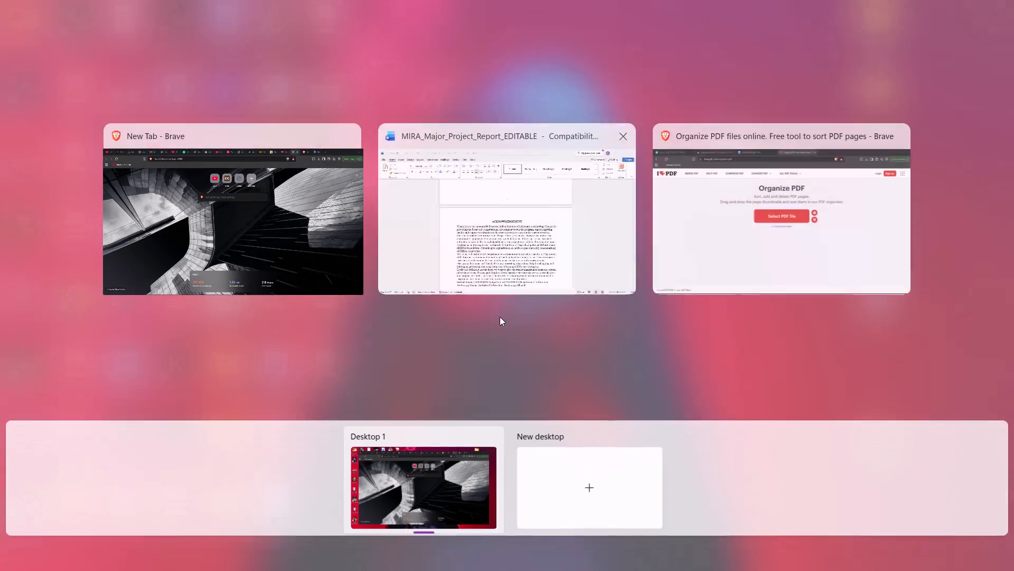
click(455, 494)
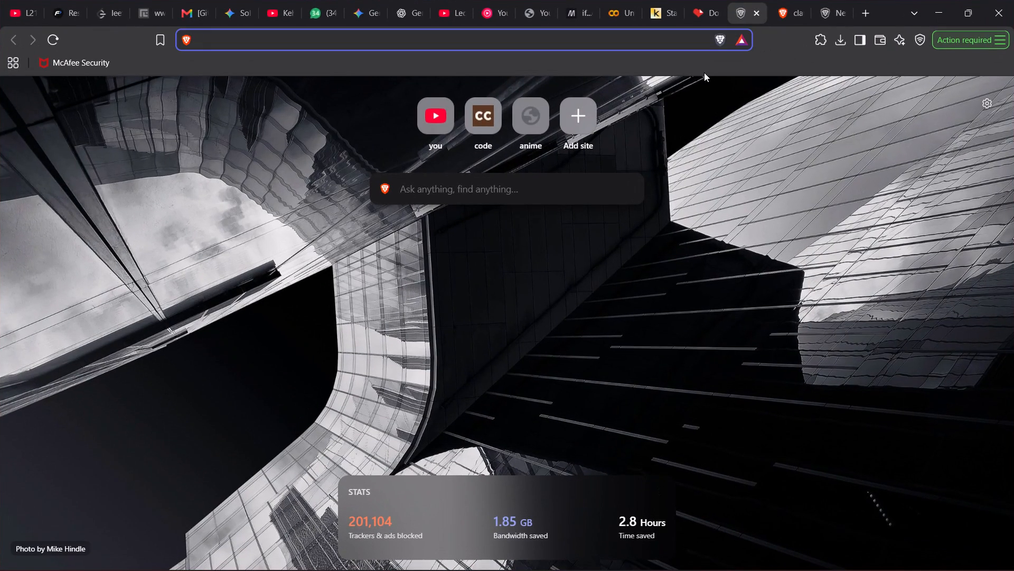
click(932, 15)
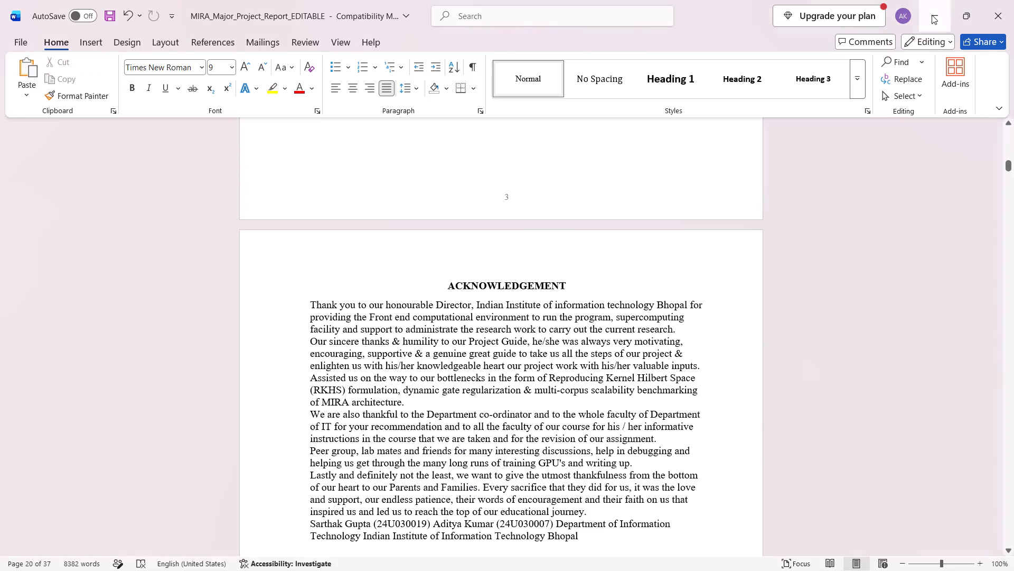
scroll(728, 172, up, 7)
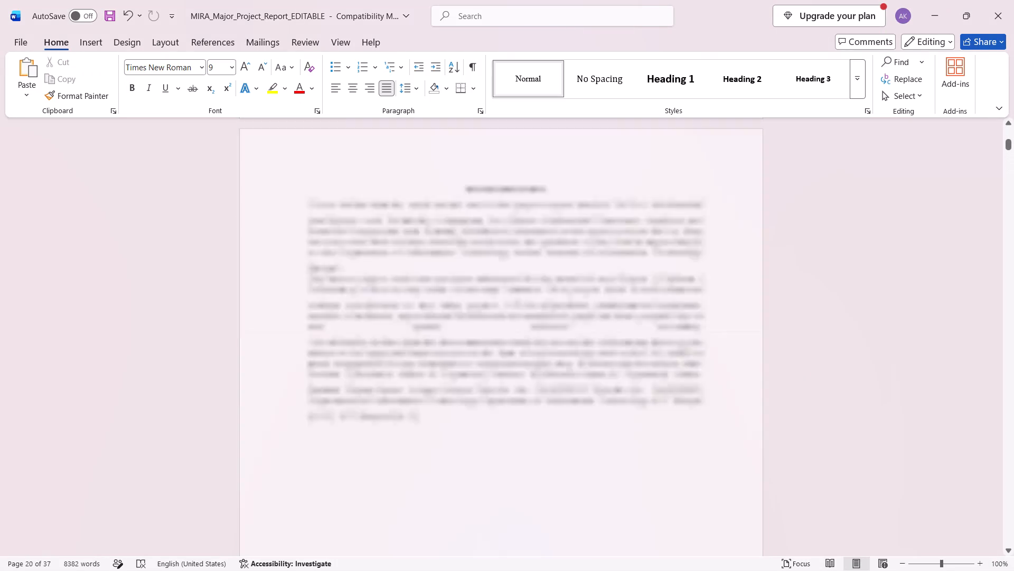
scroll(728, 172, up, 4)
scroll(833, 515, down, 4)
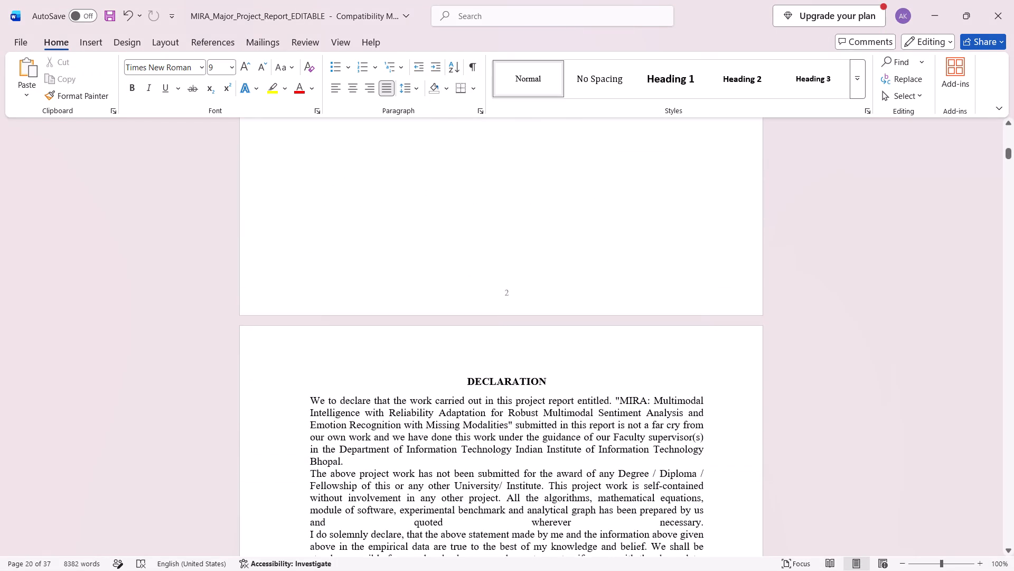
scroll(599, 348, down, 2)
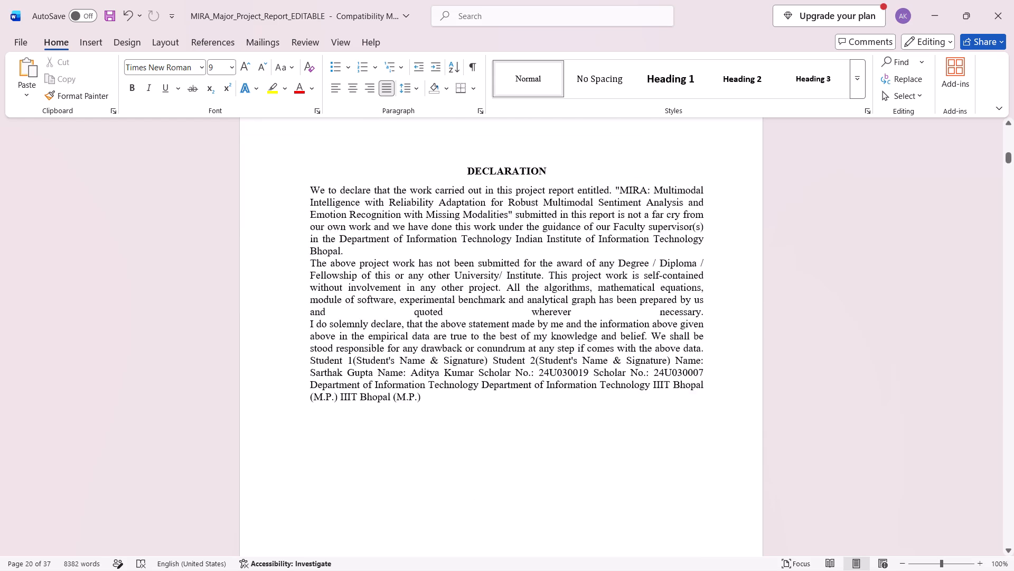
scroll(599, 348, down, 6)
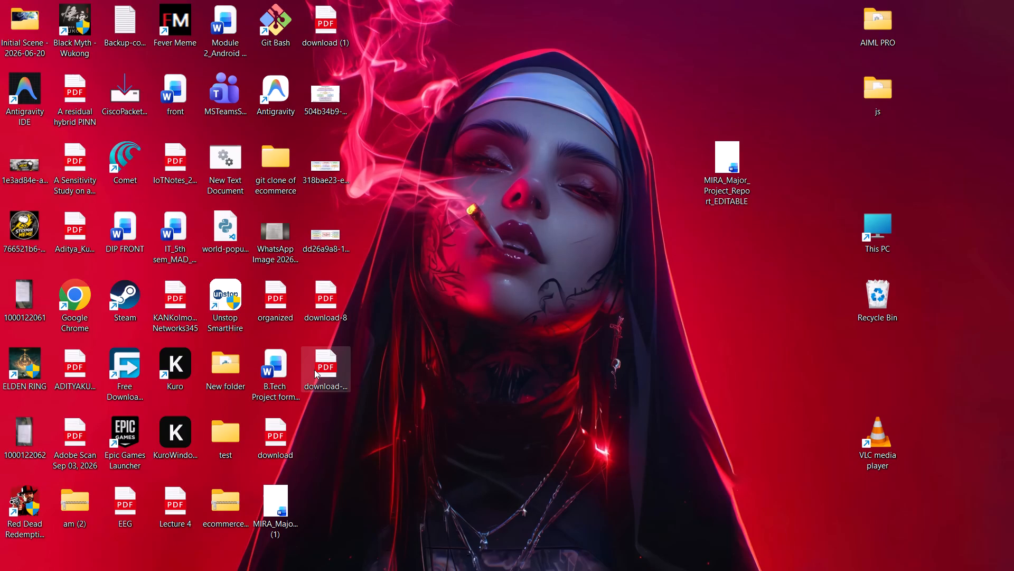
Open the download-8.pdf file from the desktop in Edge and examine its page of data flow diagrams and flowchart.
click(314, 370)
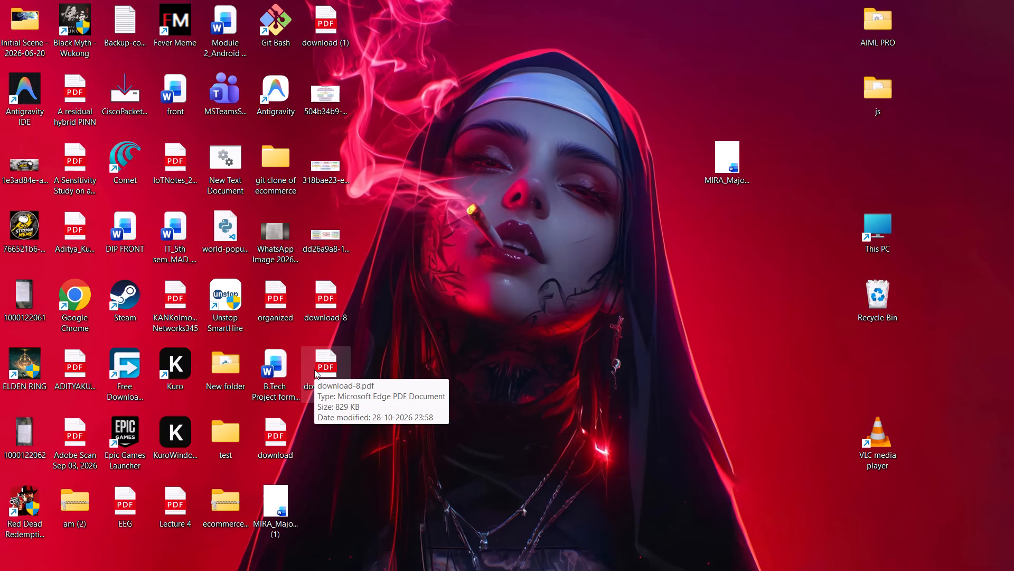
key(space)
double_click(314, 370)
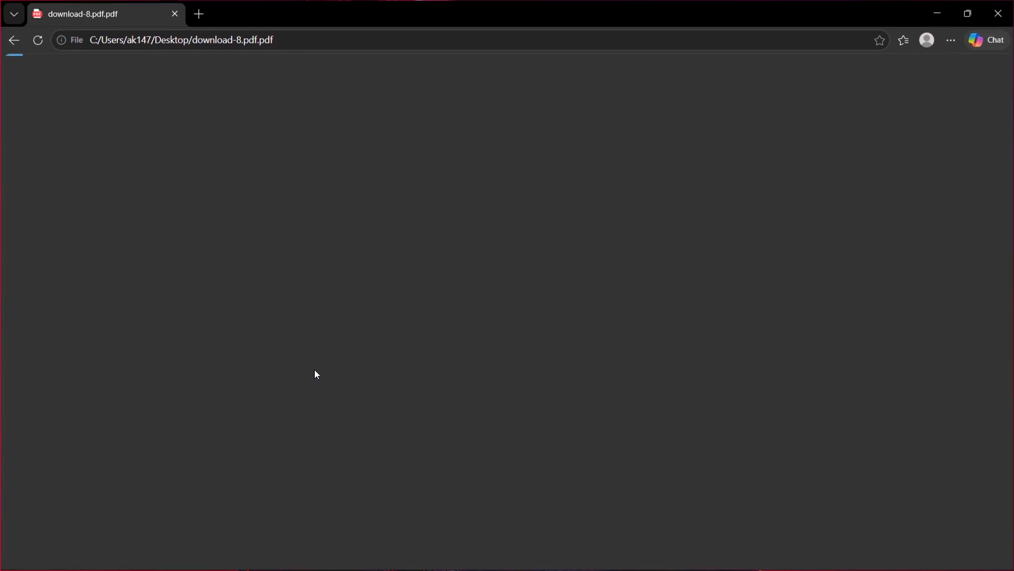
scroll(539, 344, down, 3)
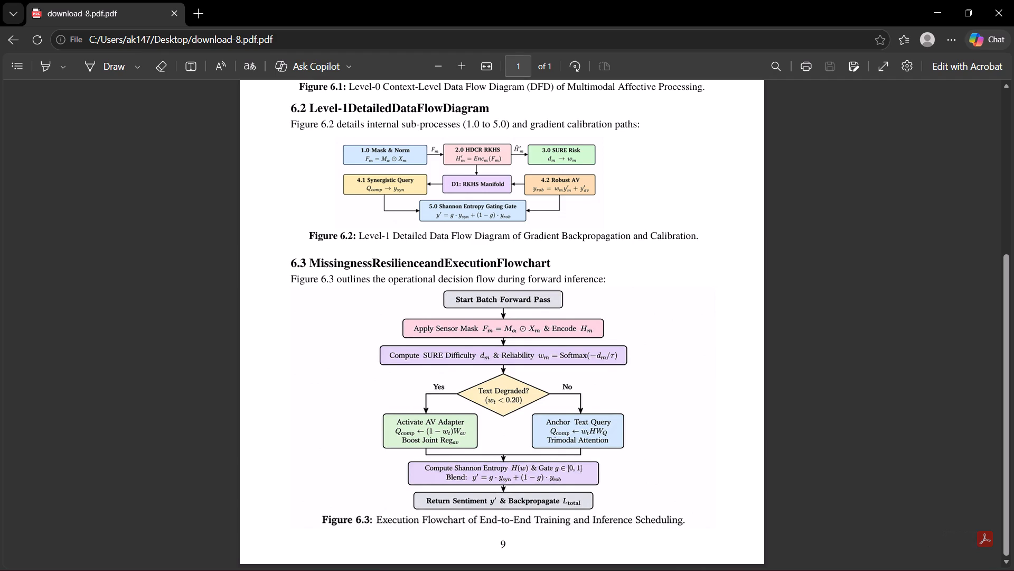
scroll(539, 344, up, 4)
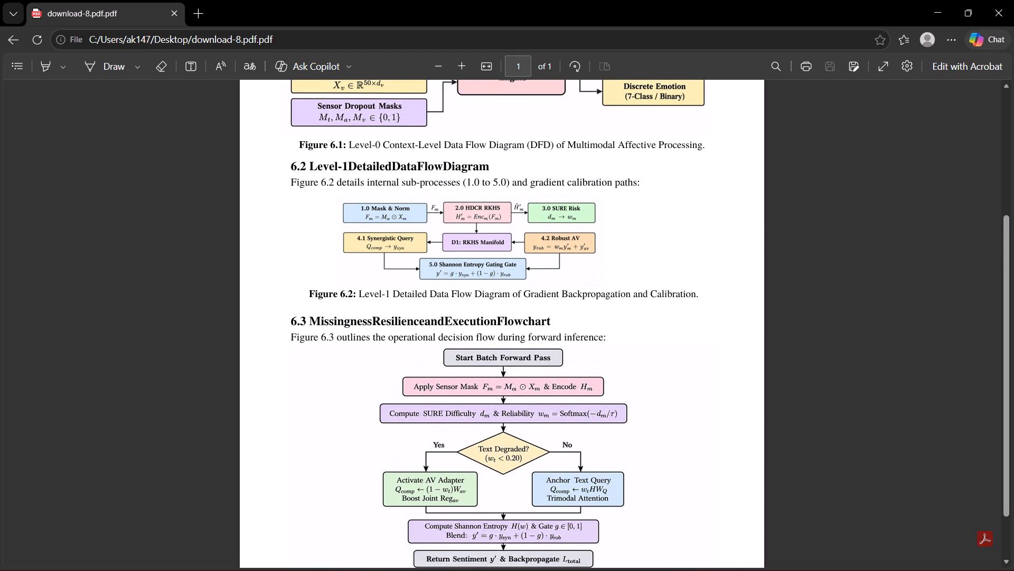
scroll(539, 344, down, 1)
scroll(539, 344, up, 1)
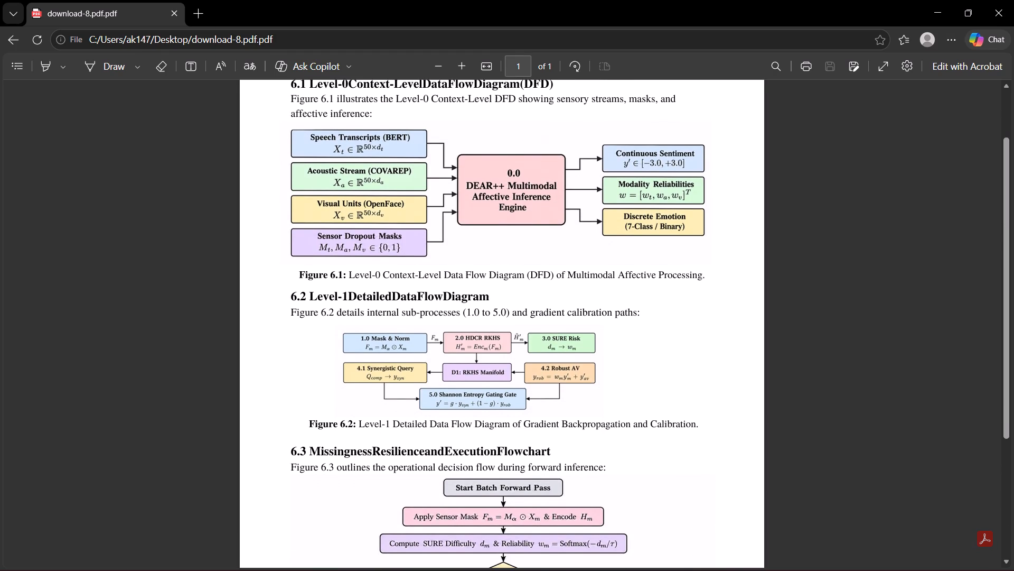
scroll(539, 344, up, 1)
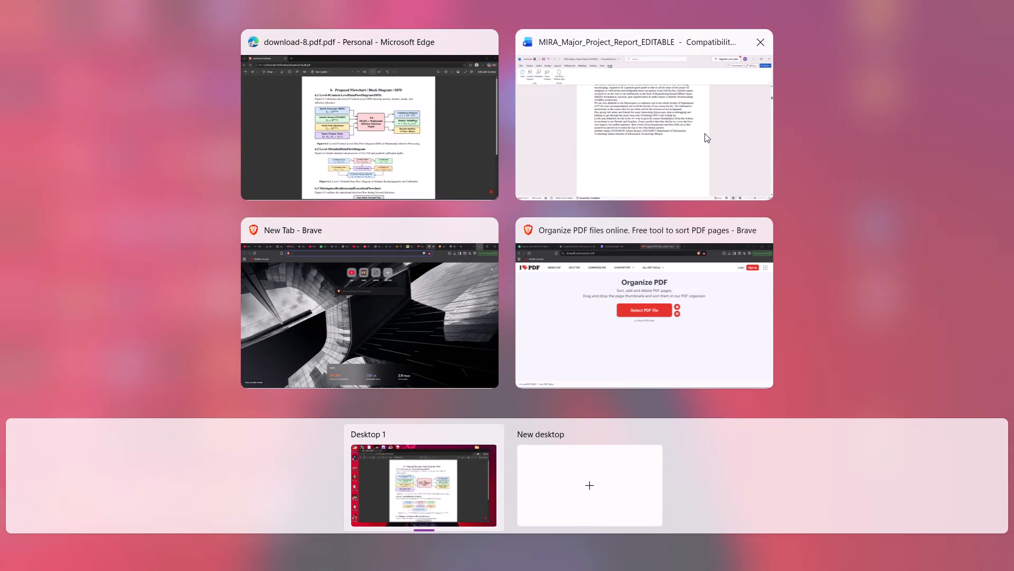
Switch briefly to the Word report and back to download-8.pdf, and recheck the layout of Figures 6.1 to 6.3.
click(651, 175)
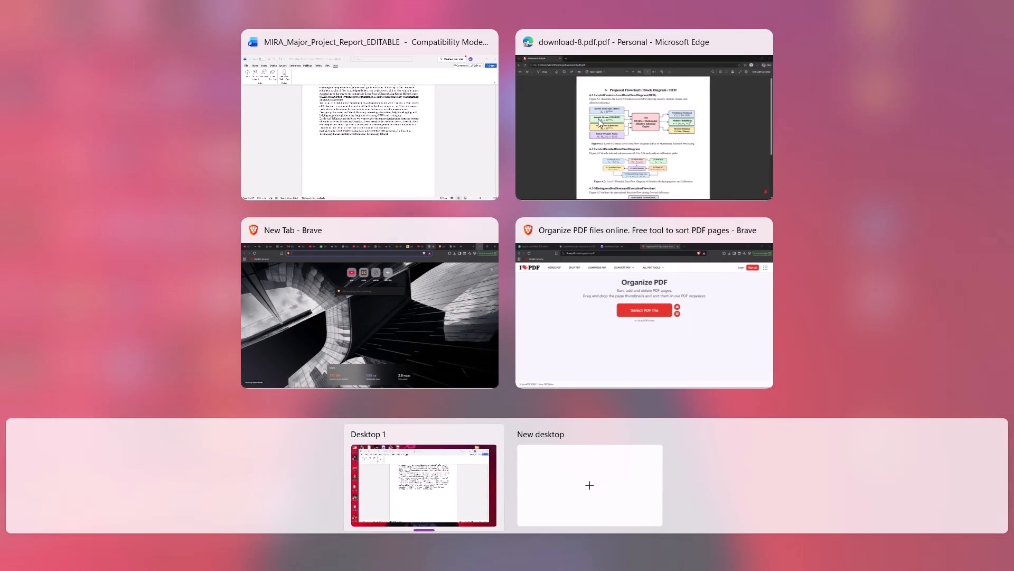
click(598, 118)
scroll(598, 118, up, 1)
scroll(598, 118, down, 3)
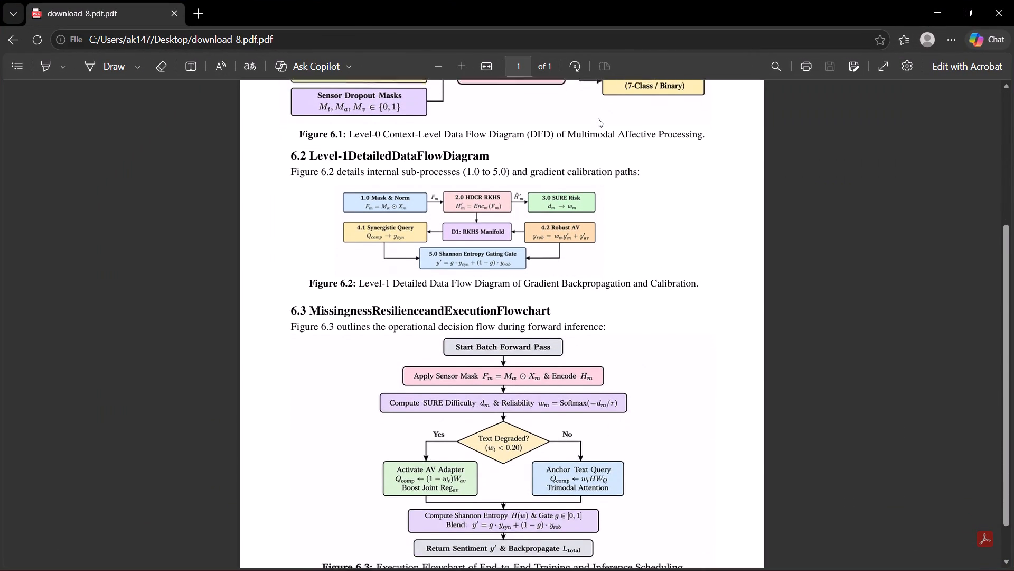
scroll(598, 118, down, 1)
scroll(598, 118, up, 1)
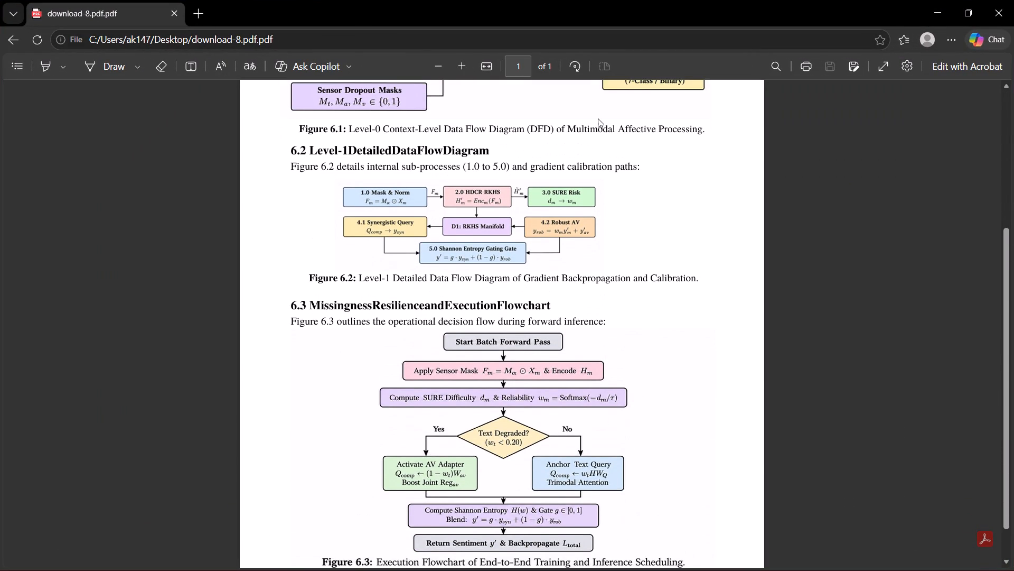
Review the data flow diagram sections of download-8.pdf again, back to the section 6 heading and Figure 6.1.
scroll(598, 118, up, 4)
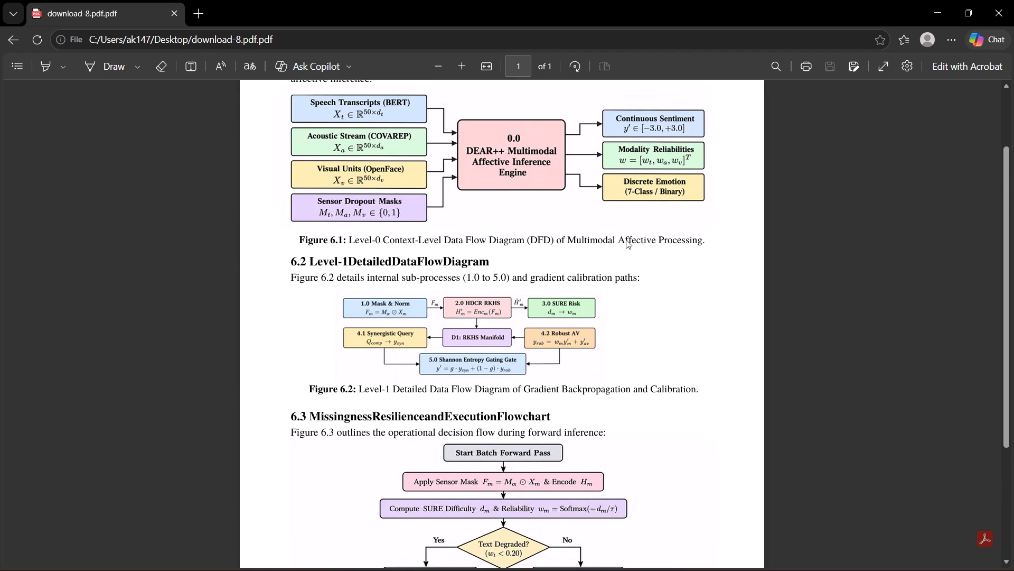
scroll(626, 240, down, 4)
scroll(626, 240, up, 9)
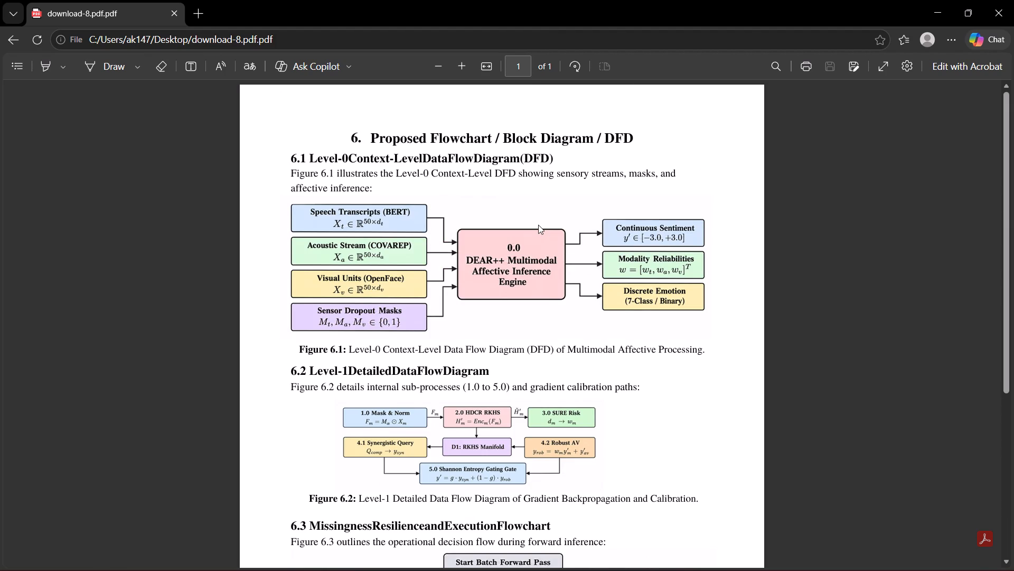